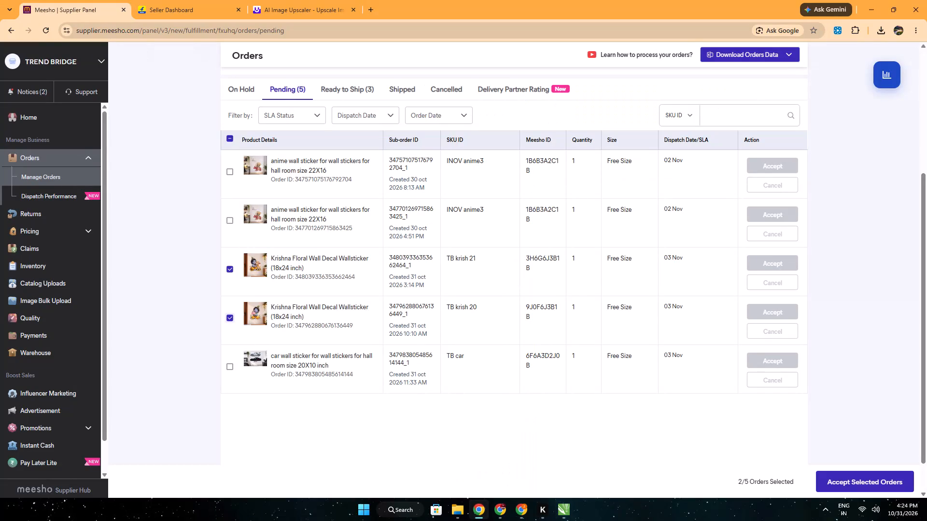
Select both pending anime wall sticker orders with SKU INOV anime3.
click(229, 171)
click(231, 223)
Switch to the Downloads folder in File Explorer and open the earlier print sheet 14 oct.cdr in CorelDRAW.
click(465, 505)
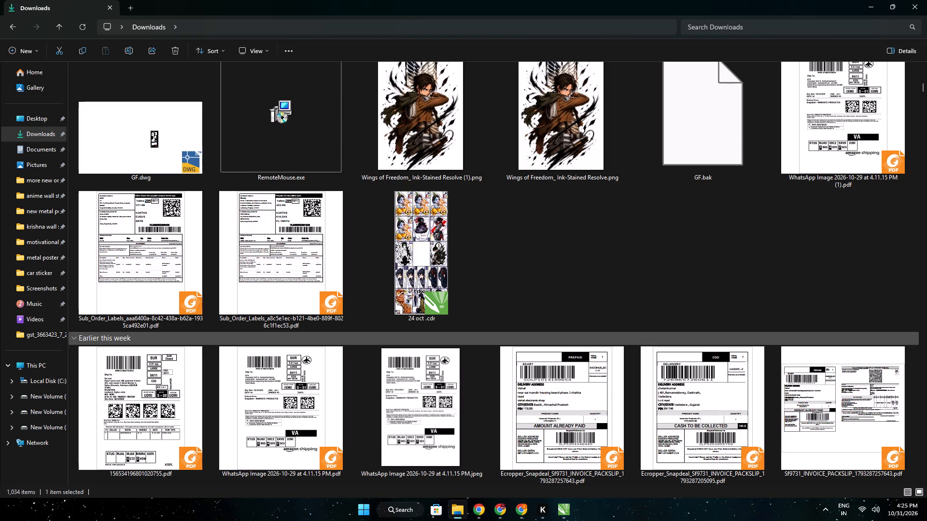
scroll(354, 327, down, 15)
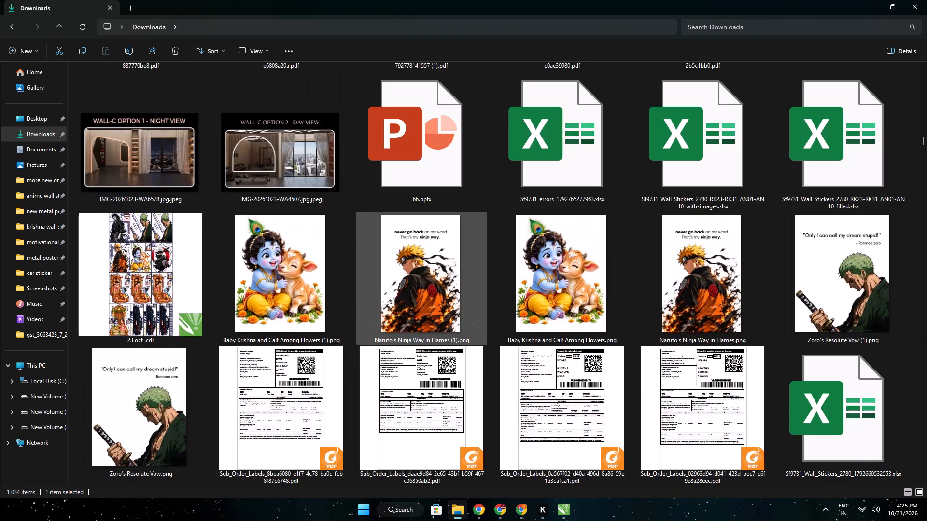
scroll(364, 327, down, 5)
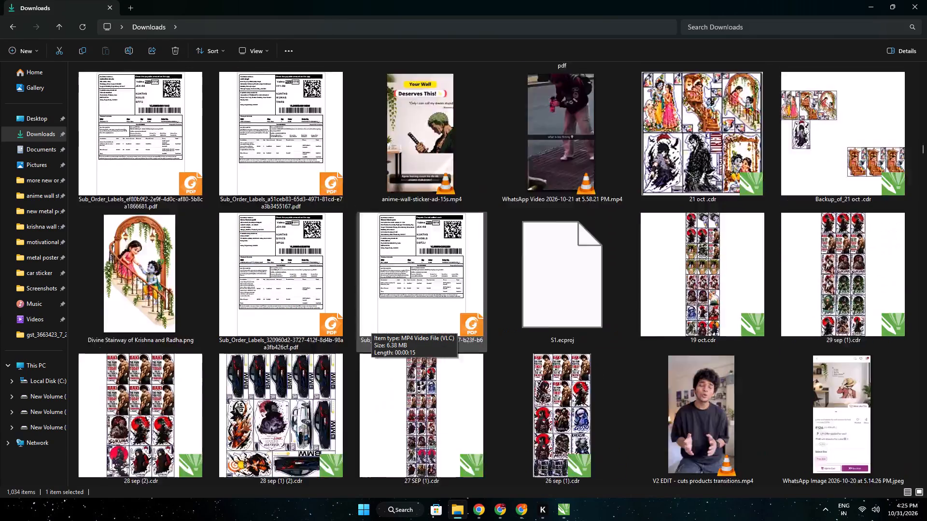
scroll(376, 321, down, 4)
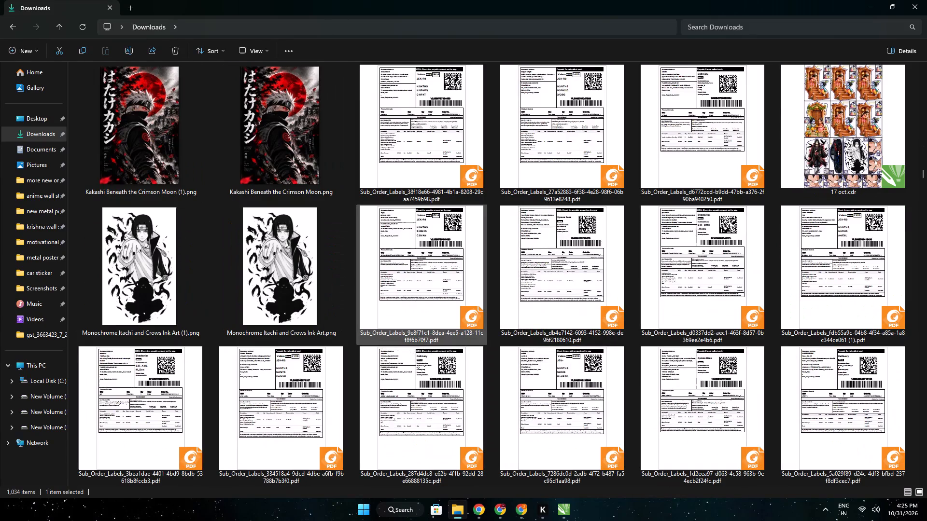
scroll(376, 321, down, 6)
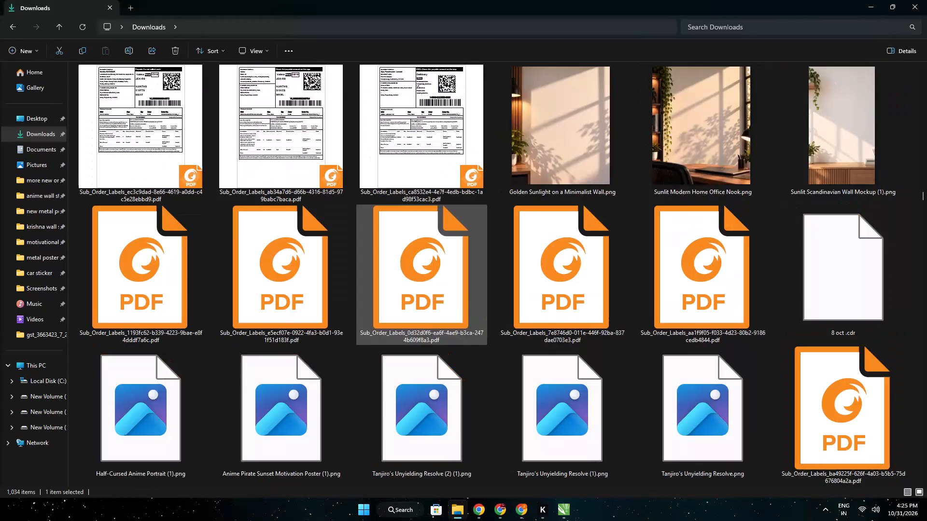
scroll(377, 321, down, 3)
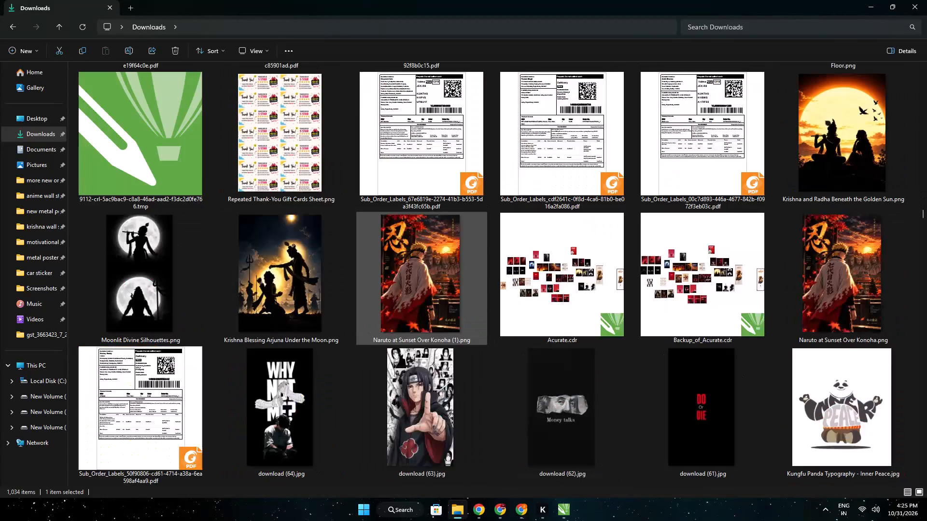
scroll(377, 321, down, 4)
scroll(377, 321, up, 20)
scroll(377, 321, up, 7)
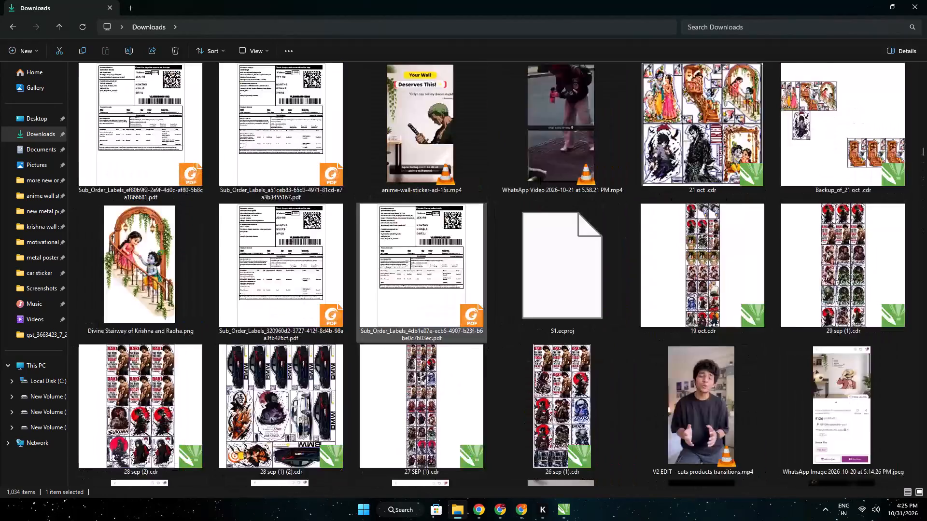
scroll(379, 321, up, 10)
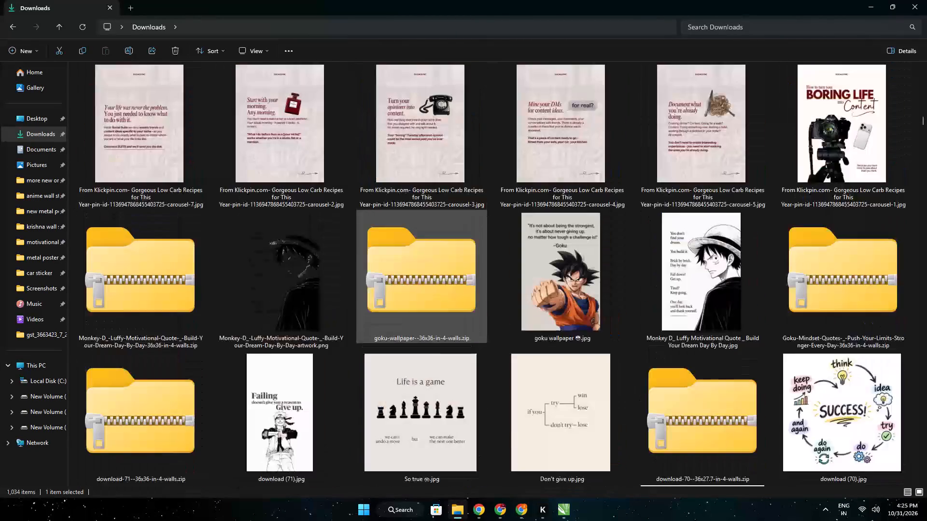
scroll(379, 321, down, 5)
scroll(379, 321, down, 17)
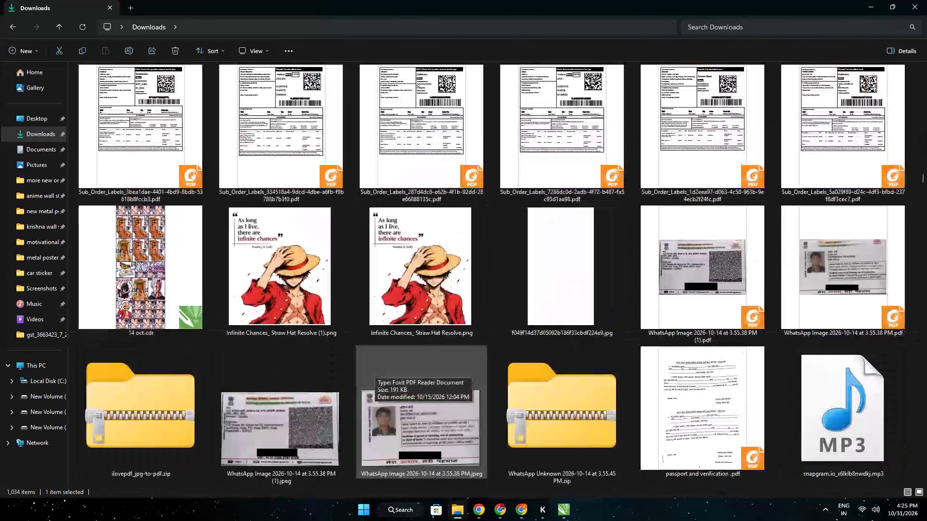
scroll(375, 368, down, 2)
scroll(375, 368, up, 3)
scroll(338, 376, down, 2)
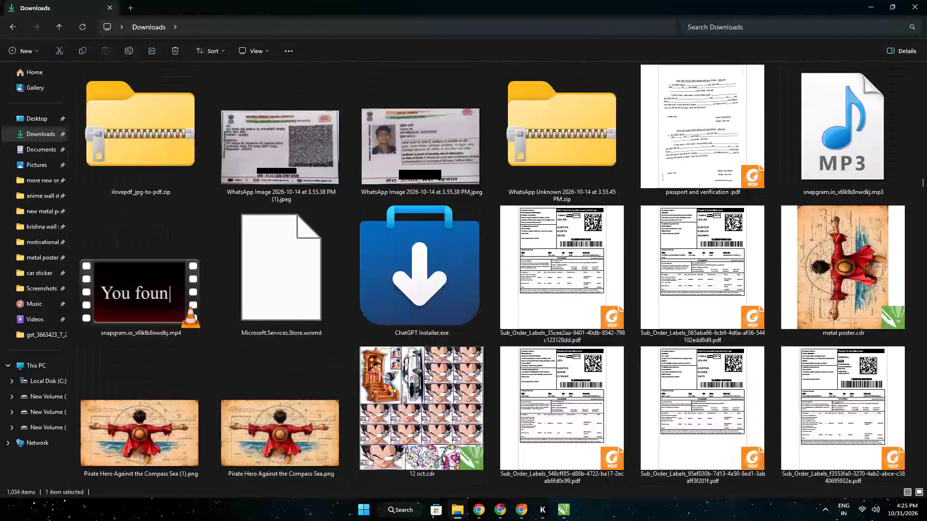
scroll(295, 345, up, 1)
double_click(182, 292)
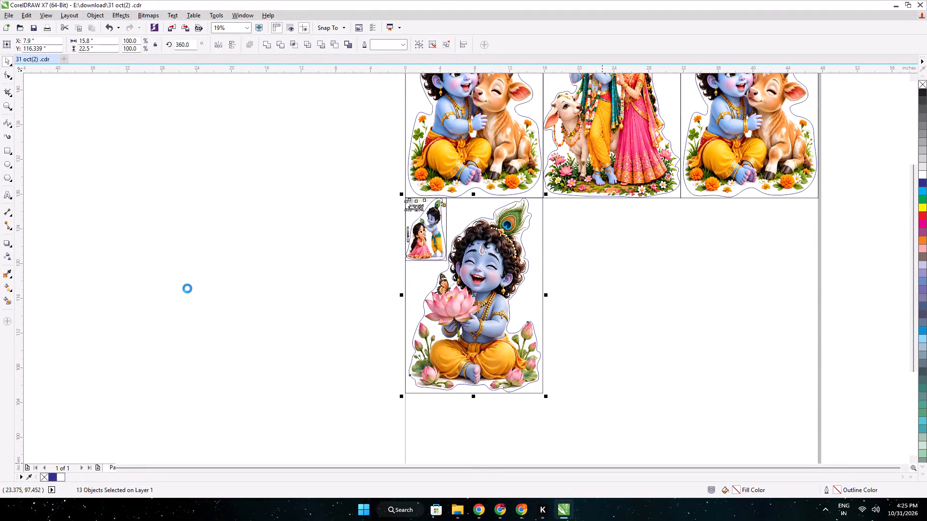
Copy the complete framed Luffy straw-hat sticker from the 14 oct sheet and paste it into the 31 oct(2) sheet.
scroll(405, 386, up, 2)
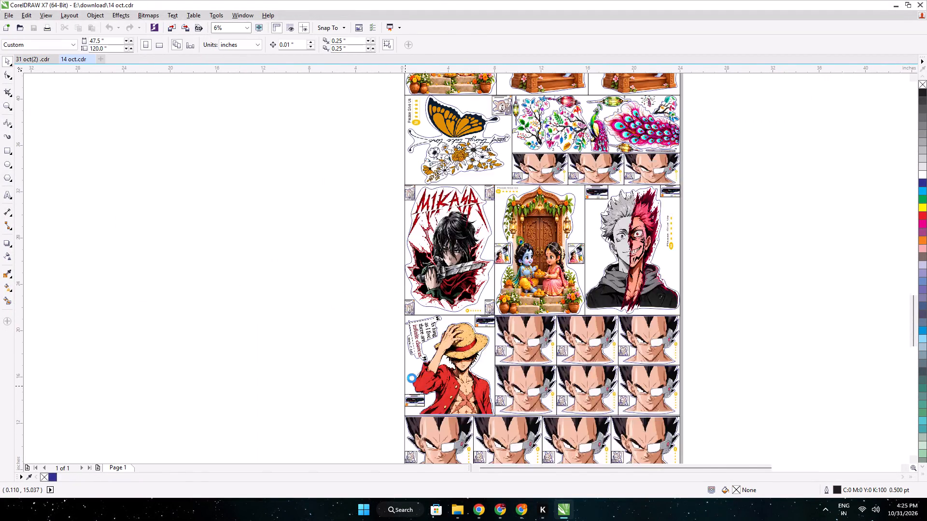
drag(397, 244, 513, 397)
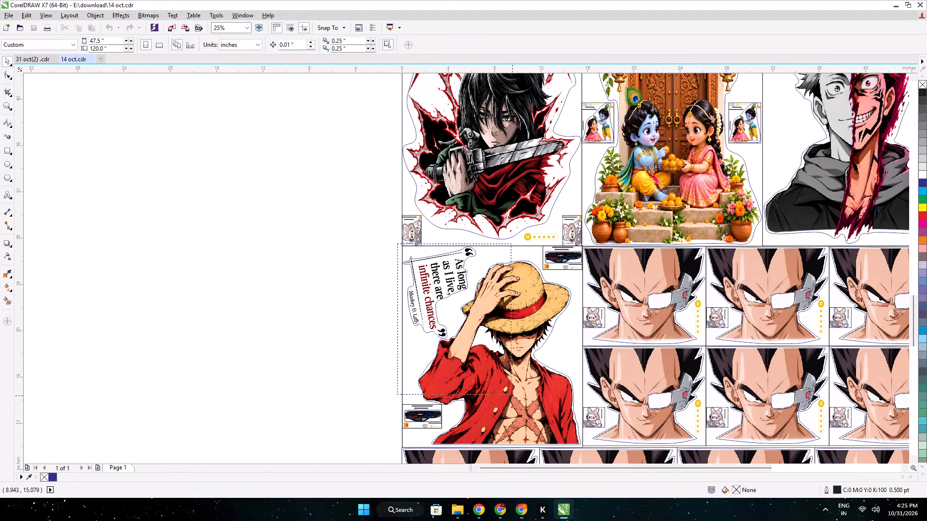
drag(513, 397, 585, 404)
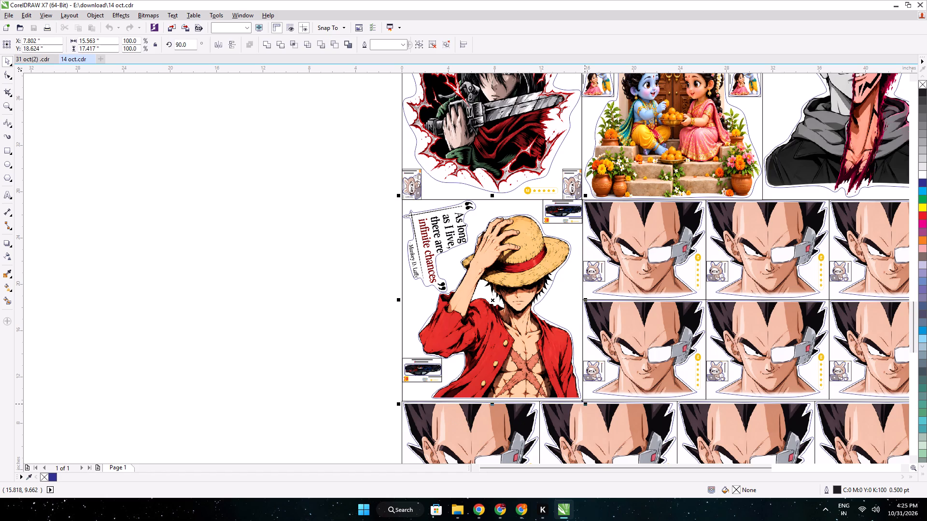
key(ctrl+c)
click(31, 59)
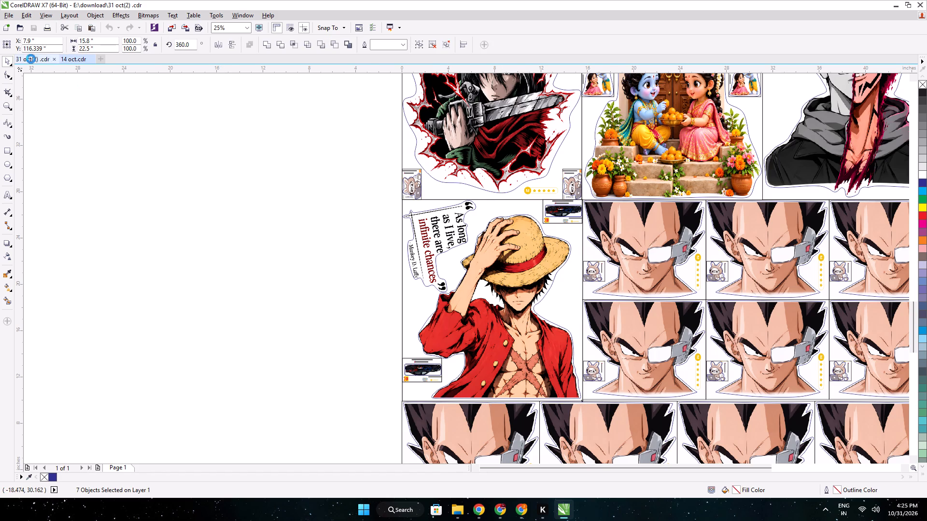
key(ctrl+v)
Move the pasted Luffy sticker up the page into the open area beside the lotus Krishna sticker.
scroll(477, 263, down, 1)
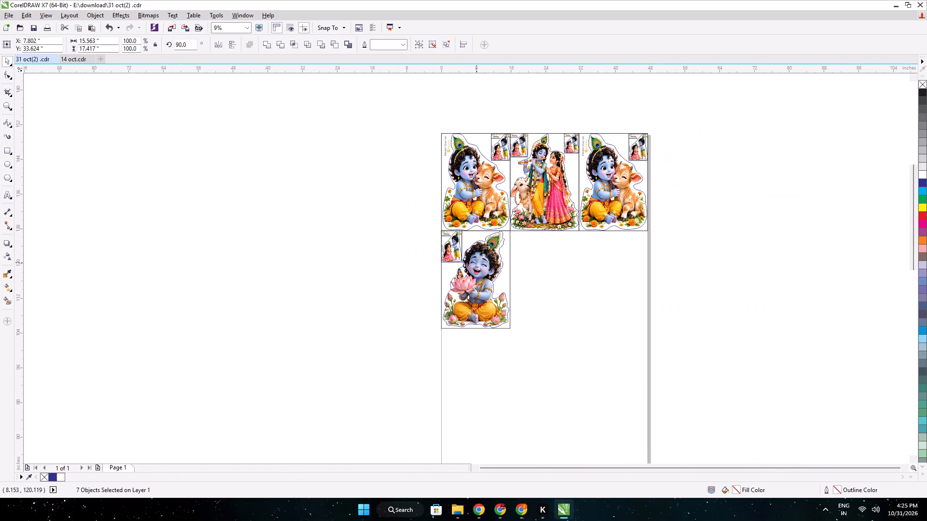
middle_drag(472, 294, 486, 207)
scroll(479, 401, down, 1)
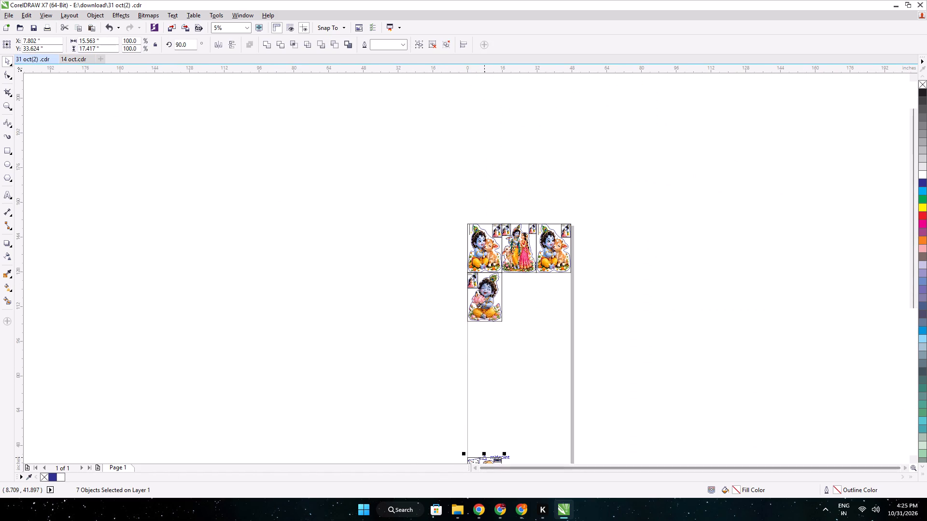
drag(486, 459, 530, 302)
scroll(528, 290, up, 2)
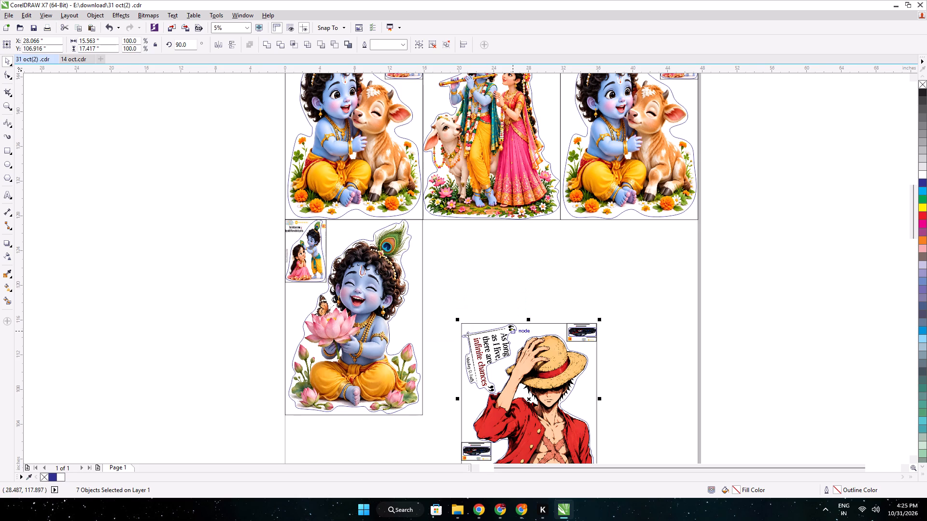
Set the Luffy sticker's size to 15.8 inches wide and 22.5 inches high.
double_click(87, 42)
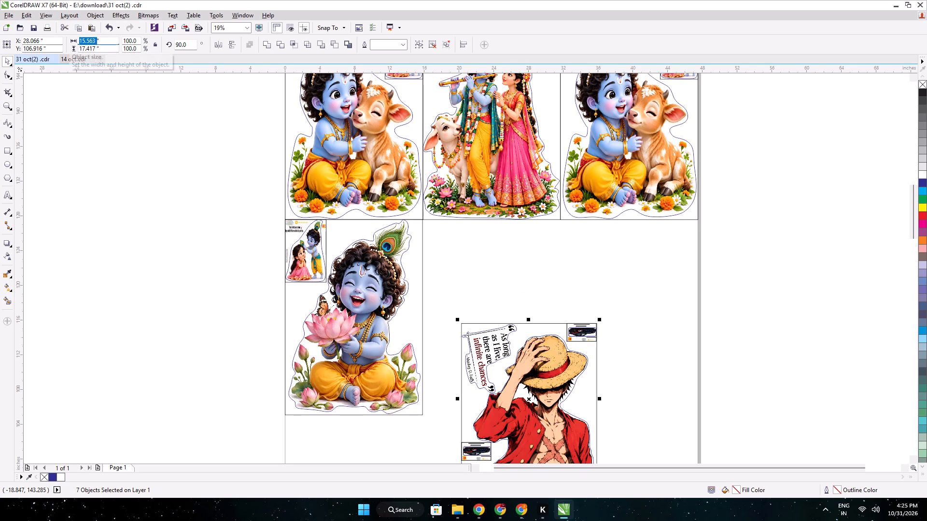
key(1)
key(5)
text(.8)
double_click(84, 48)
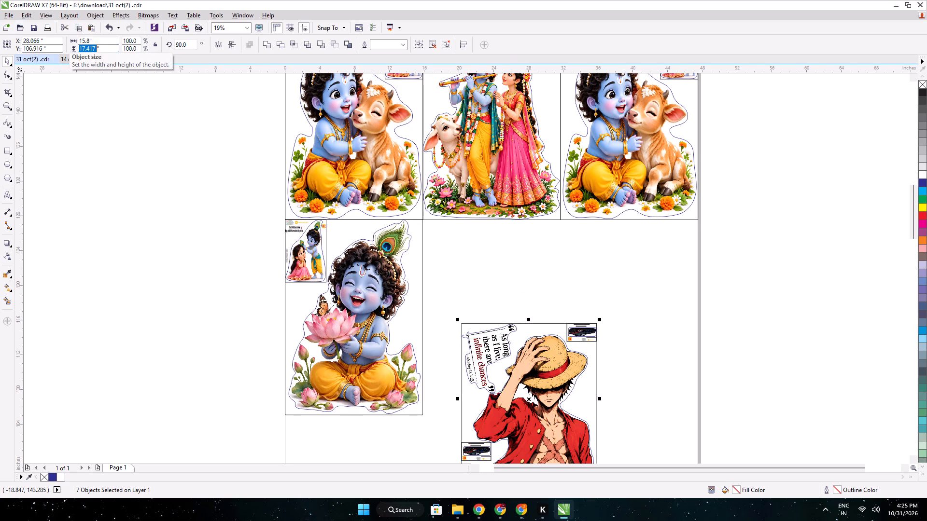
text(22.5)
key(Return)
Position the Luffy sticker flush against the lotus Krishna frame and the bottom border of the row above.
middle_drag(493, 303, 512, 217)
drag(526, 259, 520, 236)
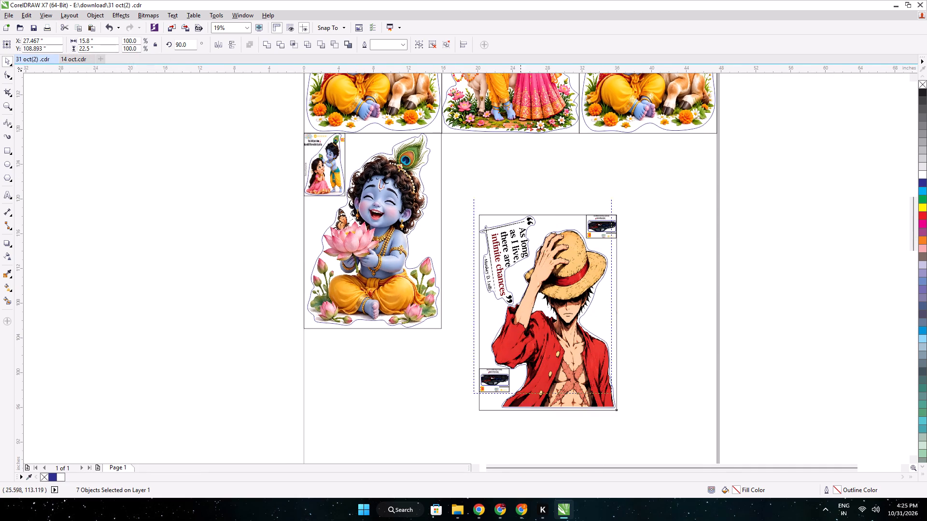
drag(520, 236, 512, 188)
scroll(512, 201, up, 1)
middle_drag(492, 190, 558, 282)
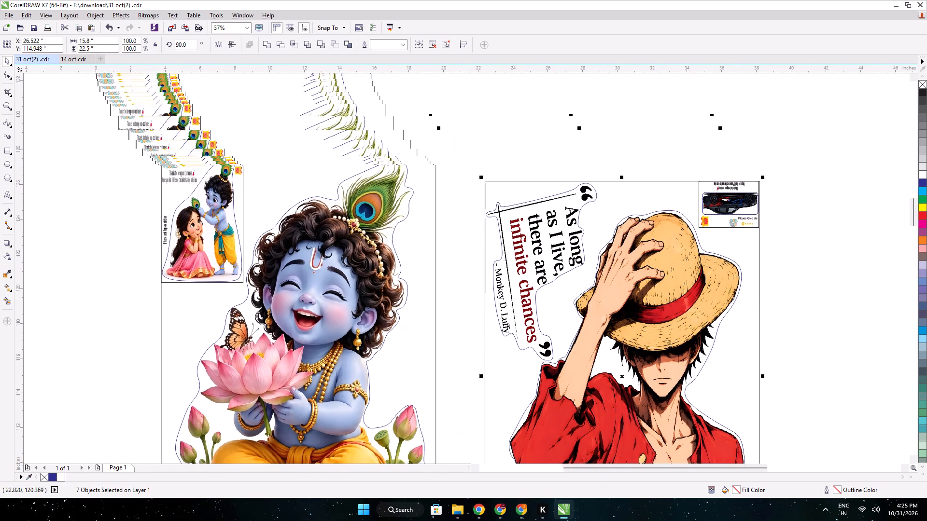
middle_drag(558, 282, 558, 283)
drag(628, 200, 578, 175)
scroll(458, 162, up, 2)
key(Down)
key(Down)
key(Down)
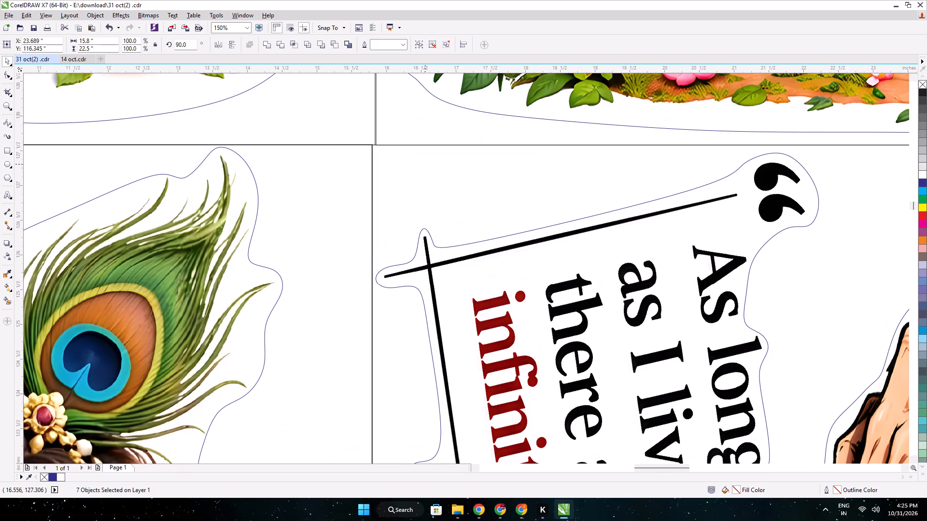
key(Right)
Duplicate the Luffy sticker and place the copy flush beside the original, filling the last spot in the second row.
scroll(425, 164, down, 2)
middle_drag(453, 170, 309, 147)
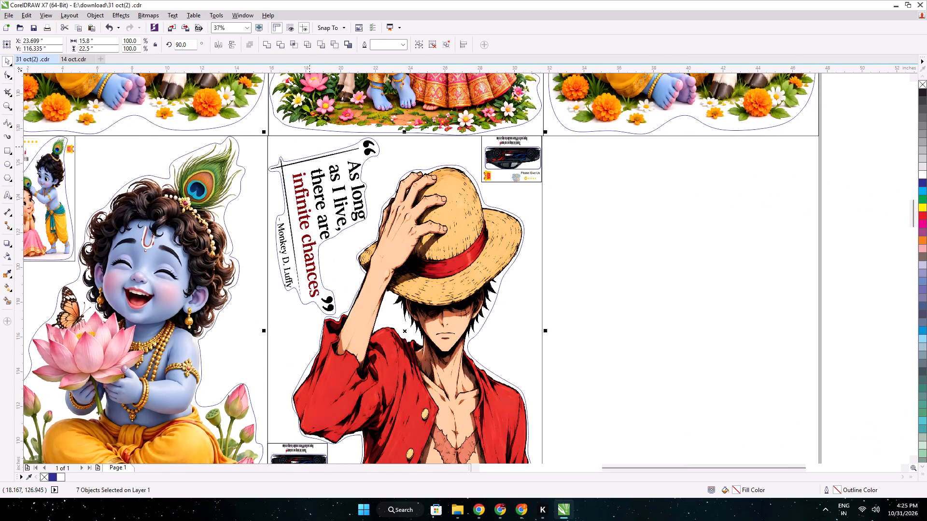
key(ctrl+d)
scroll(349, 169, down, 1)
drag(341, 192, 477, 195)
scroll(442, 159, up, 2)
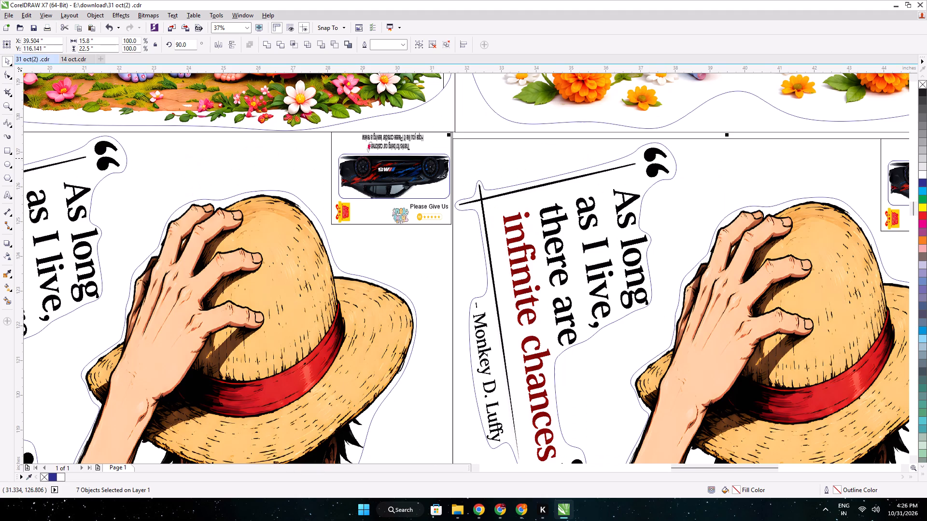
drag(485, 162, 485, 156)
scroll(469, 142, up, 2)
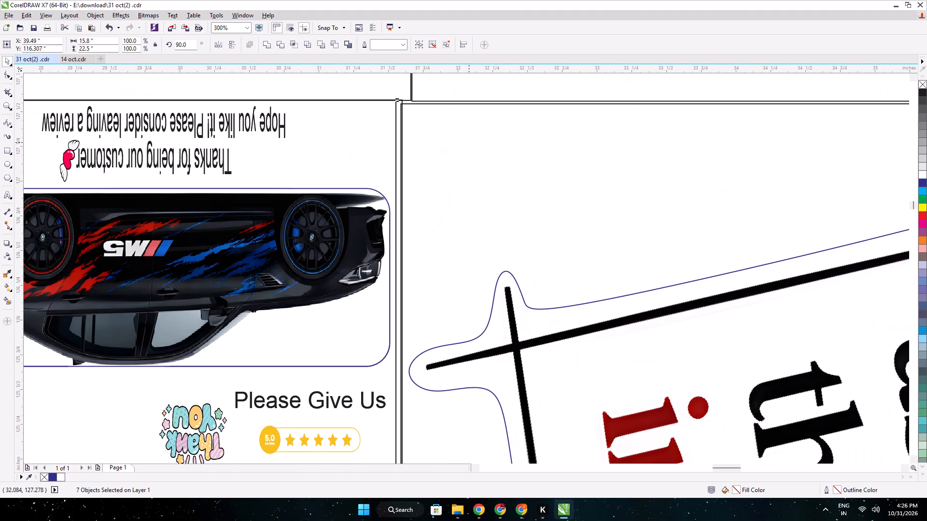
key(Up)
key(Up)
key(Right)
Stretch the duplicated Luffy sticker's outer side to the page's right edge and deselect it.
scroll(468, 147, down, 3)
middle_drag(633, 215, 57, 52)
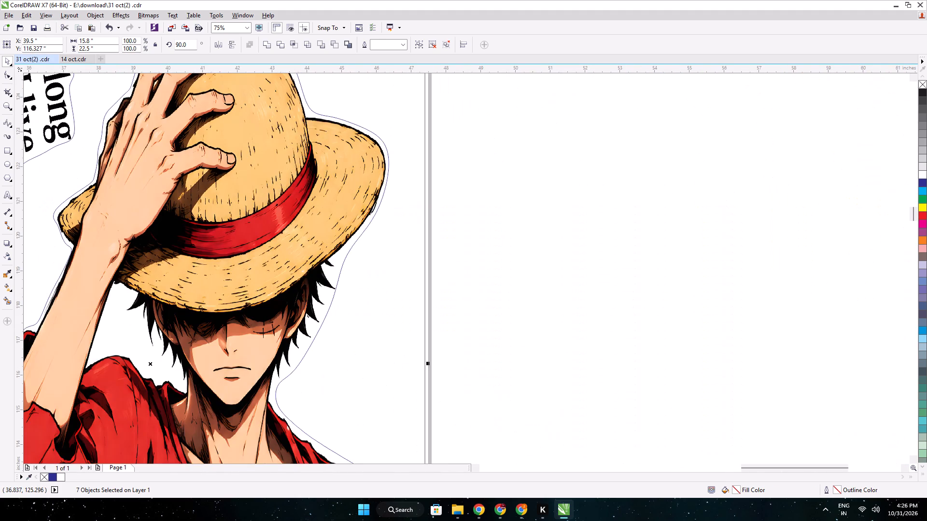
scroll(428, 368, up, 1)
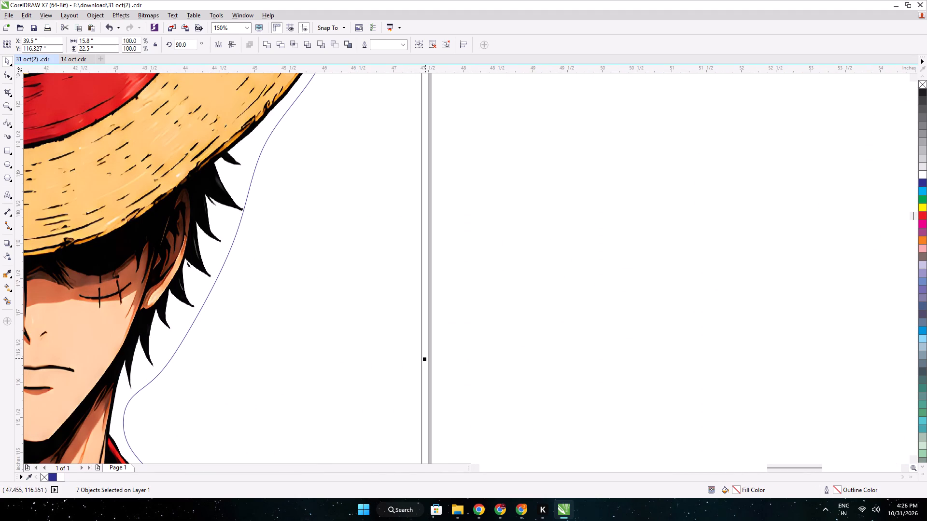
drag(425, 360, 432, 362)
double_click(432, 362)
click(463, 334)
scroll(421, 323, down, 5)
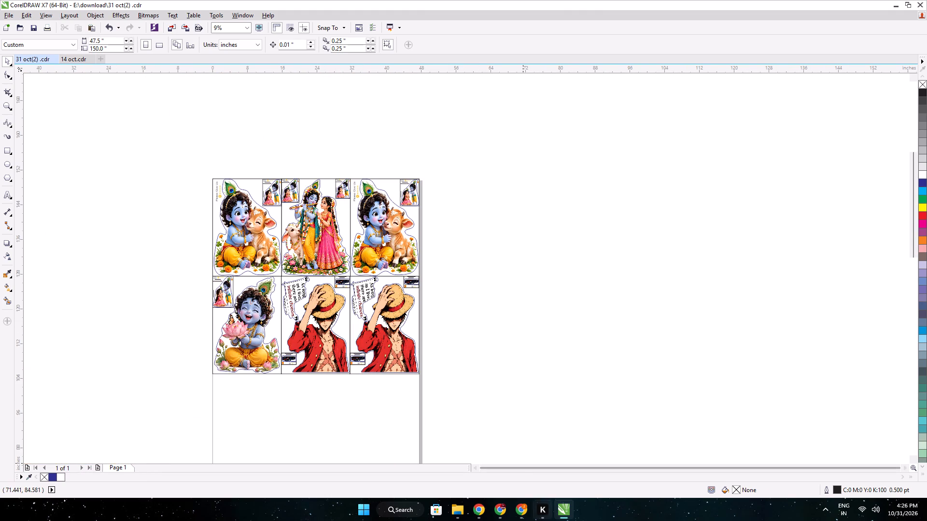
Switch to the Meesho pending orders in Chrome and select the car wall sticker order with SKU TB car.
click(478, 509)
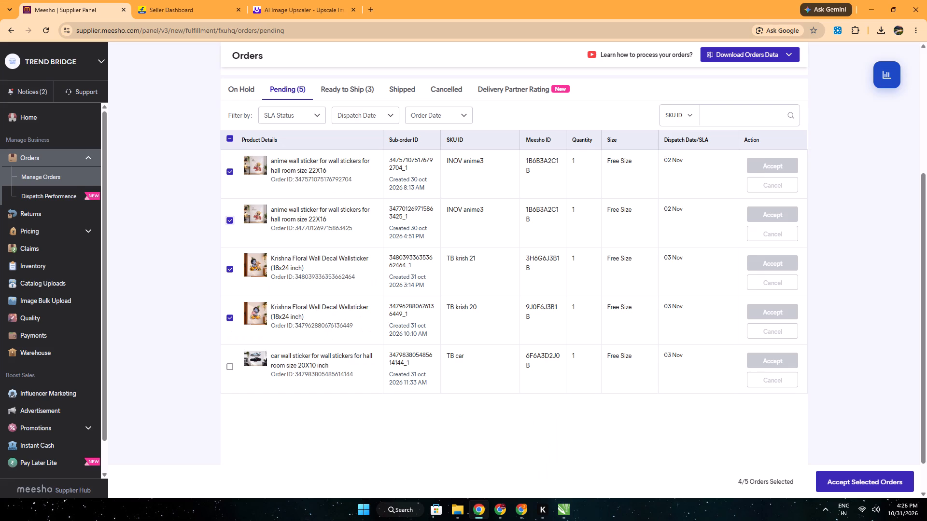
click(229, 364)
Preview the product image of the car wall sticker order to check which designs it includes.
click(256, 358)
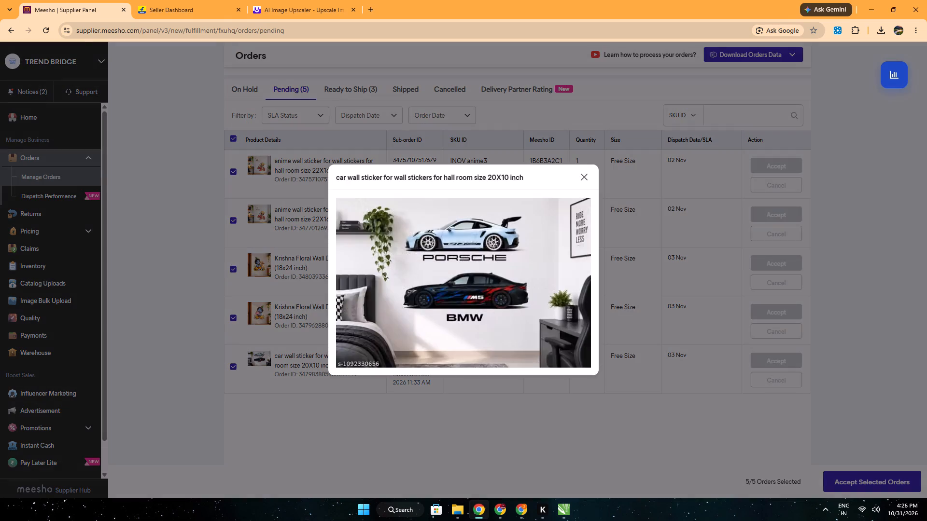
click(416, 401)
Accept all five selected pending Meesho orders of the Trend Bridge account.
click(856, 488)
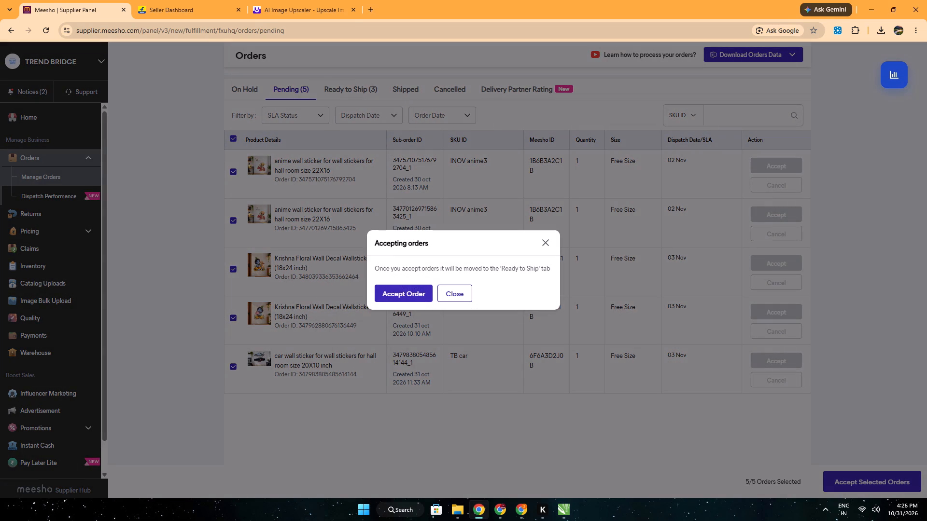
click(410, 294)
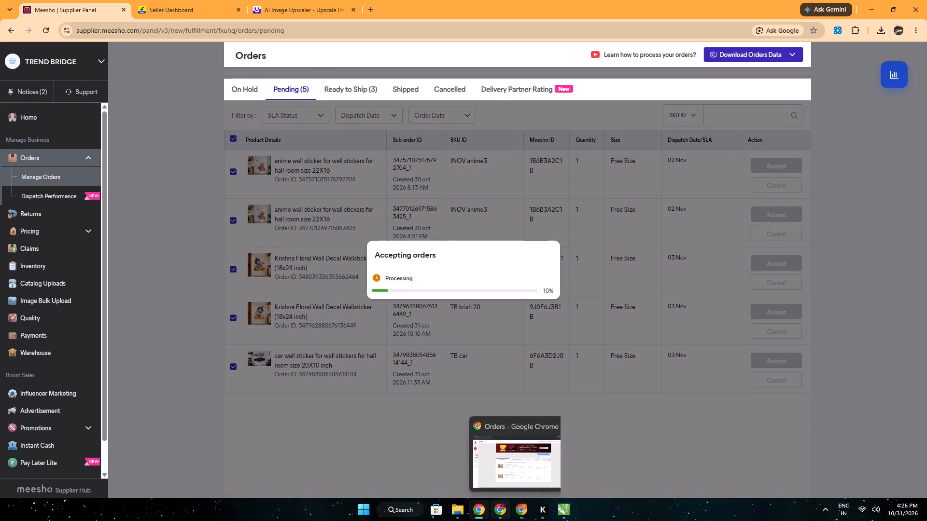
Switch to the other Chrome window and check the upcoming orders on Flipkart Seller Hub.
click(497, 507)
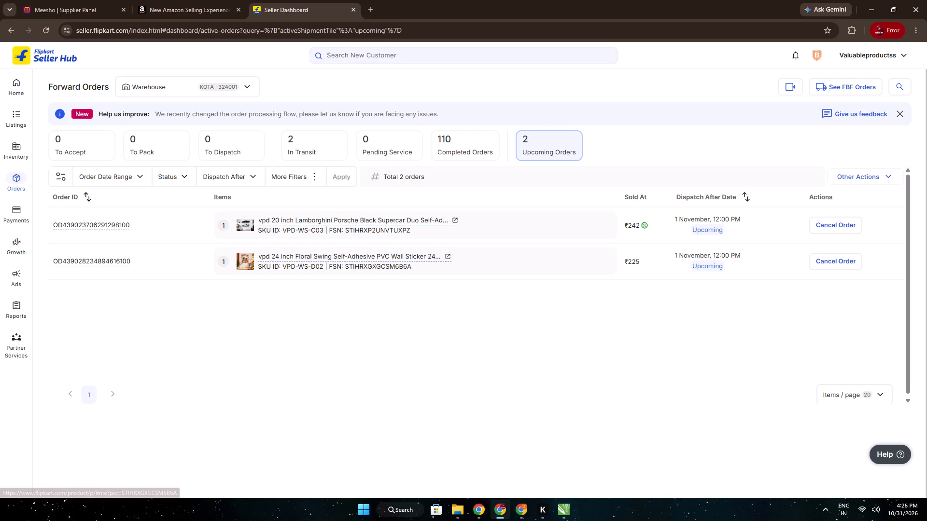
Find the earlier print sheet 22 oct .cdr in the Downloads folder and open it in CorelDRAW.
click(461, 507)
scroll(781, 264, down, 8)
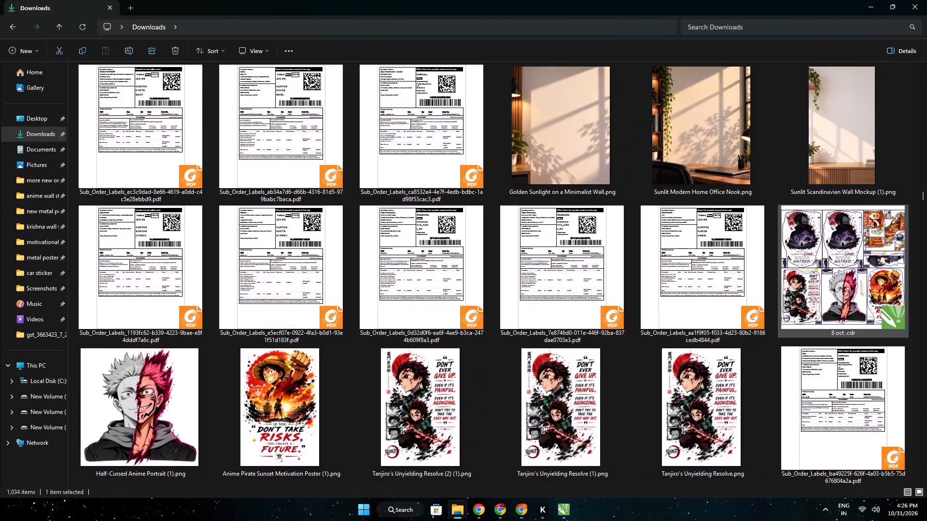
scroll(781, 269, down, 9)
scroll(781, 270, up, 1)
scroll(781, 270, down, 5)
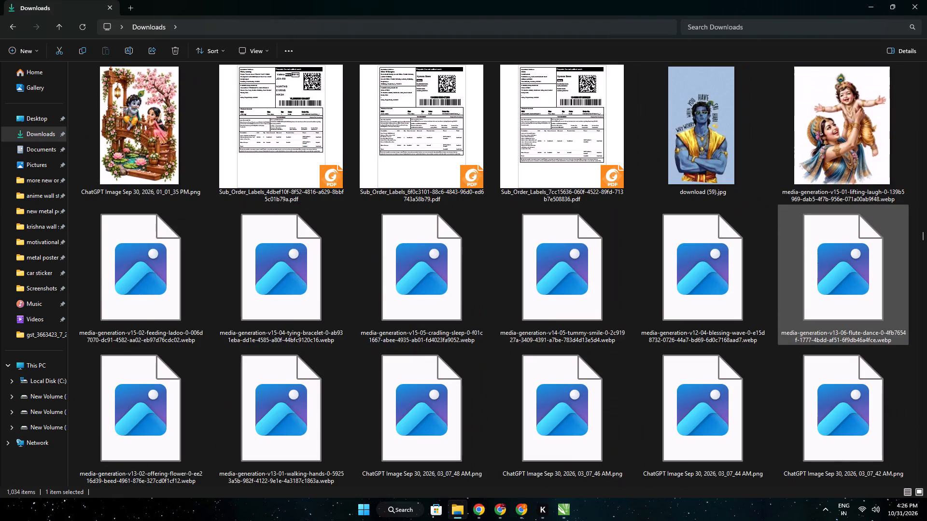
scroll(782, 270, down, 3)
scroll(782, 270, up, 7)
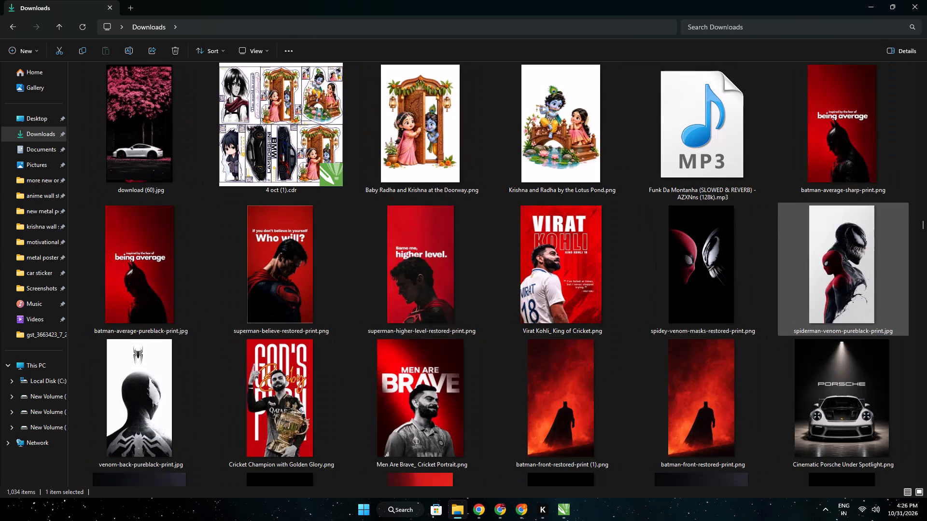
scroll(782, 270, up, 1)
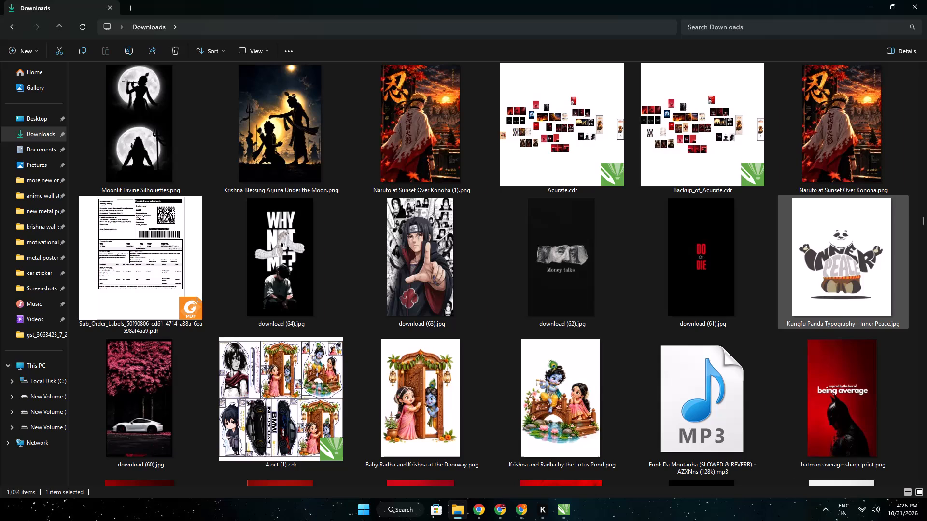
scroll(782, 270, up, 5)
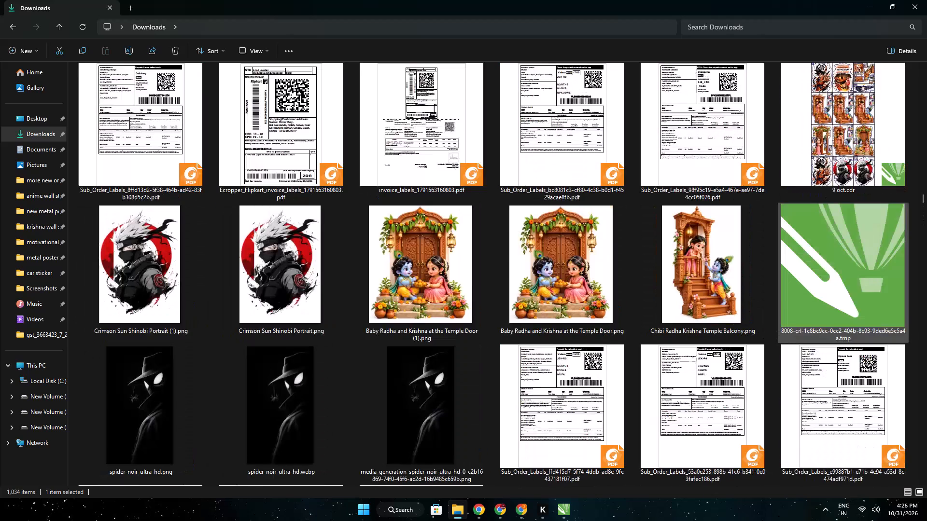
scroll(781, 270, up, 1)
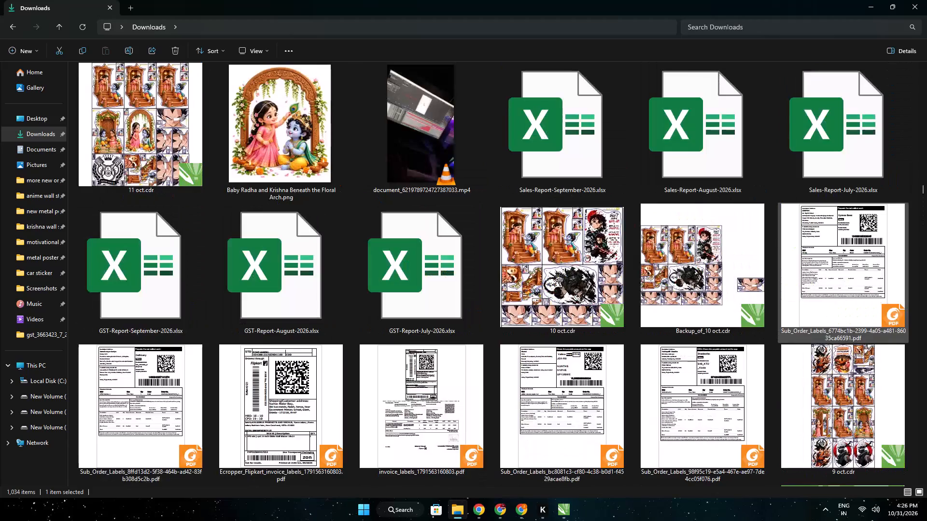
scroll(781, 270, up, 1)
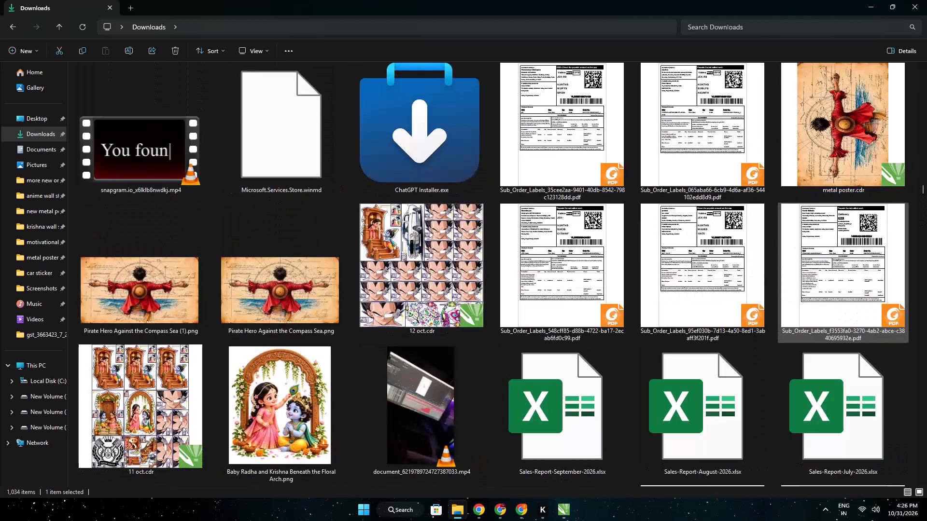
scroll(781, 270, up, 1)
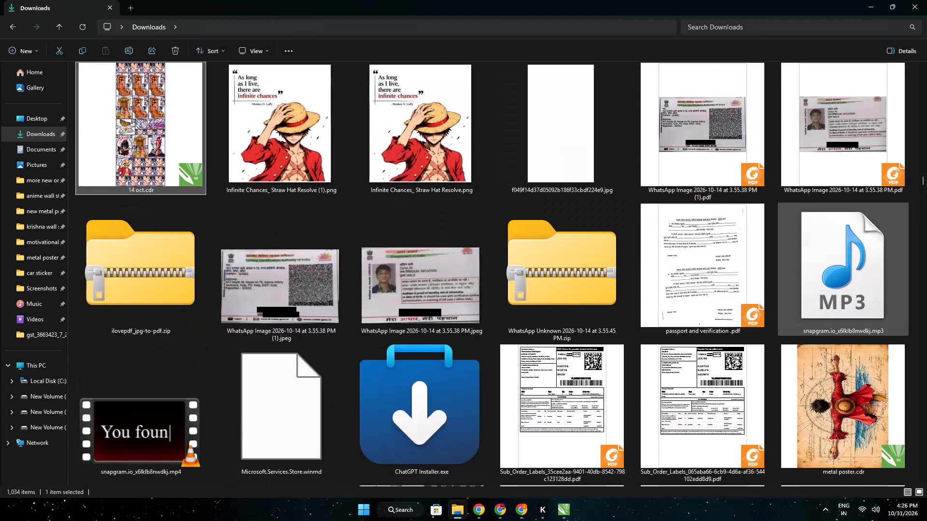
scroll(781, 270, up, 4)
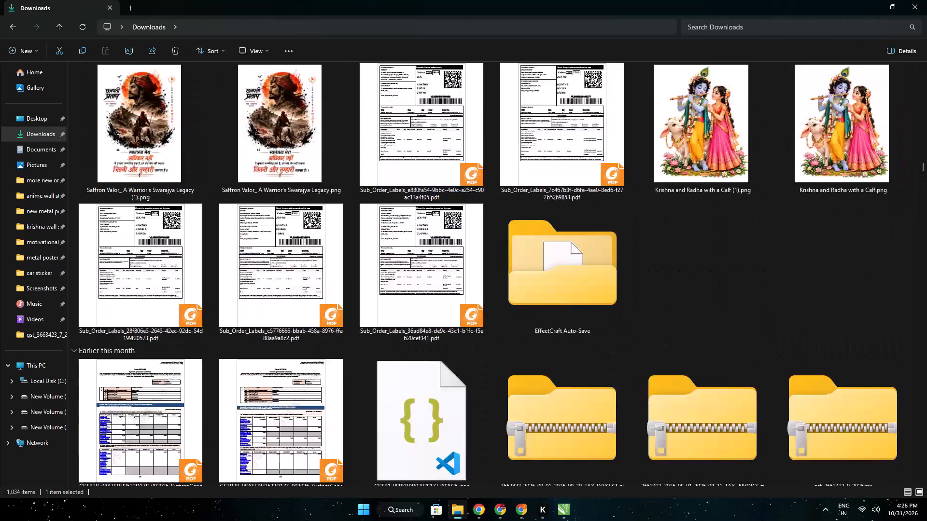
scroll(781, 270, up, 5)
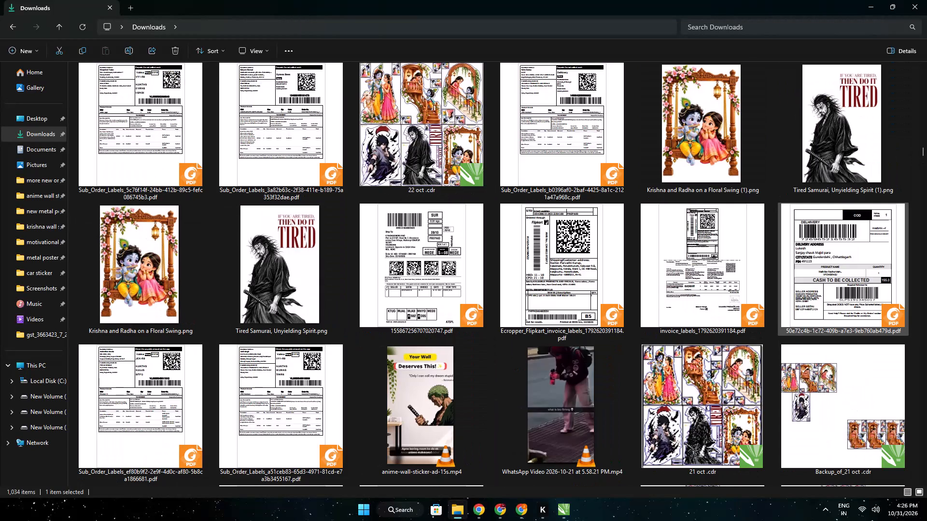
double_click(435, 161)
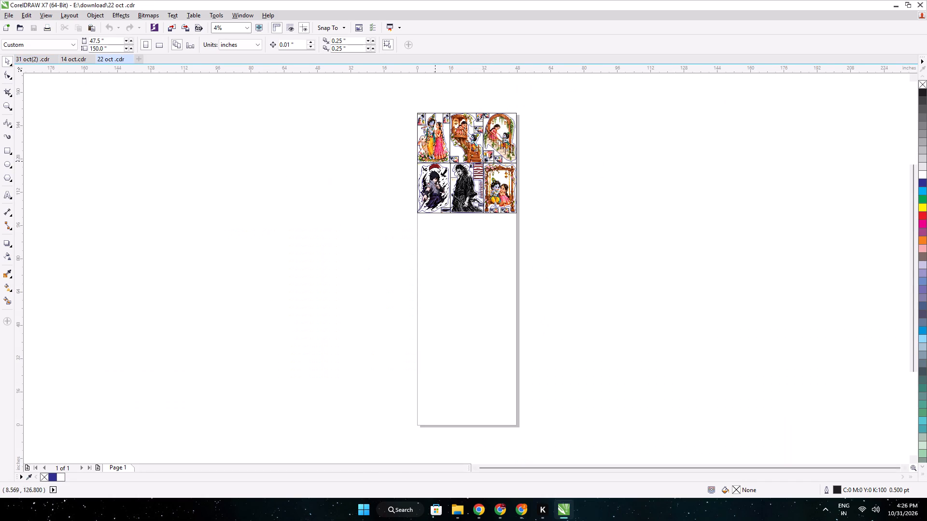
Select the complete Krishna and Radha swing sticker in the second row, including its frame and labels, and copy it.
scroll(488, 167, up, 2)
drag(611, 370, 493, 206)
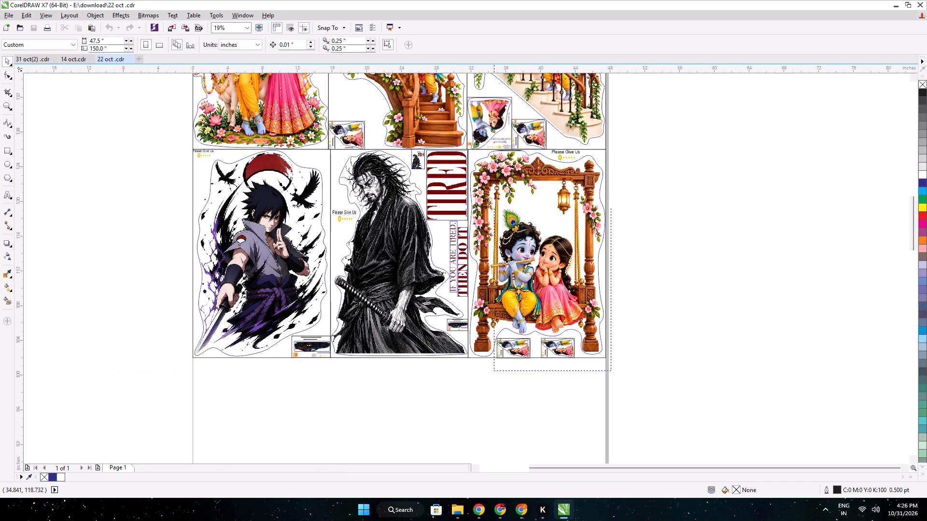
drag(493, 206, 464, 148)
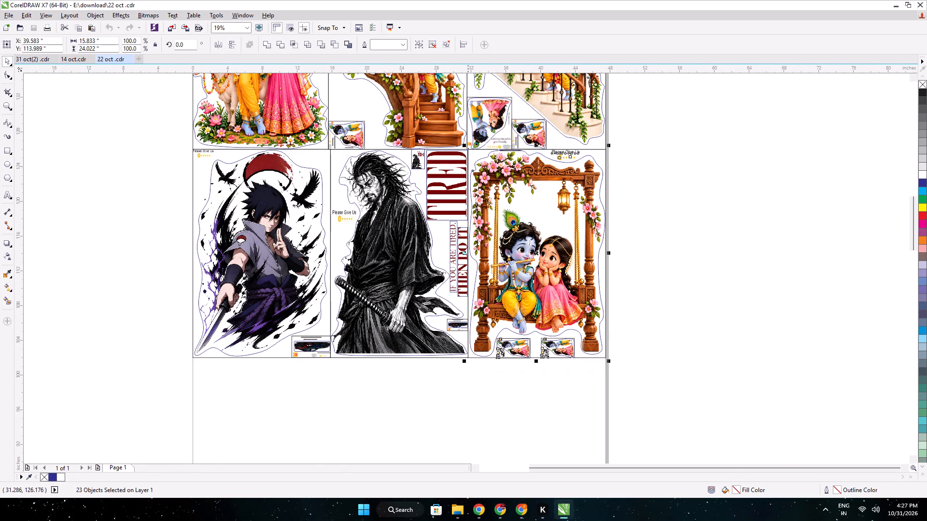
key(ctrl+c)
Paste the swing sticker into 31 oct(2) .cdr and move it below the lotus Krishna sticker, starting the third row.
click(33, 64)
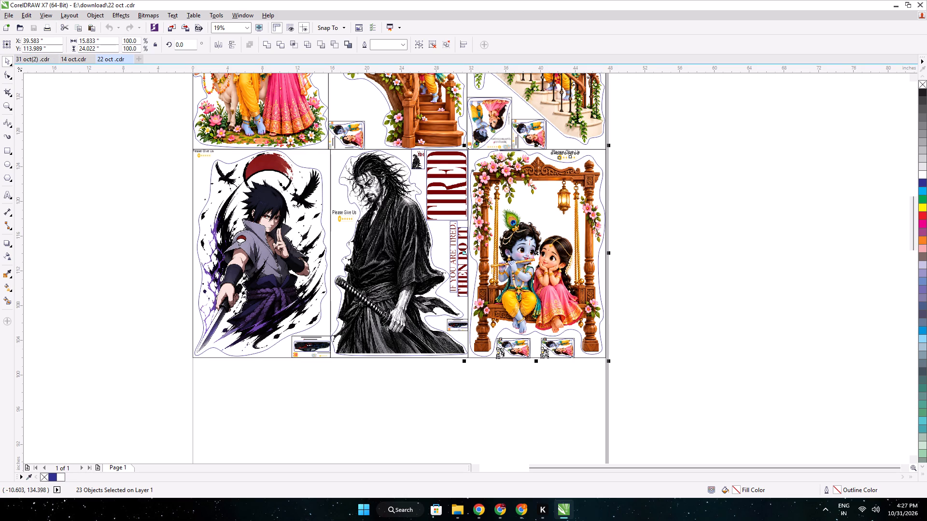
click(35, 60)
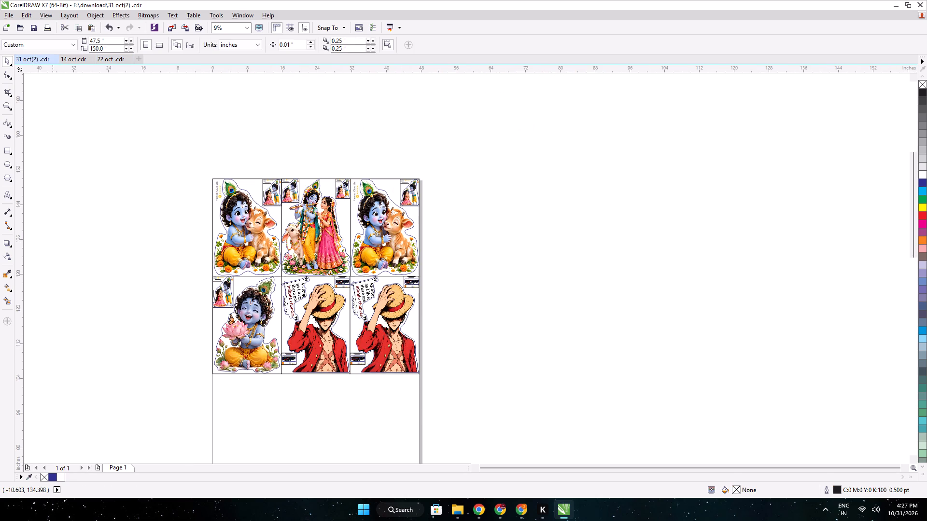
key(ctrl+v)
scroll(66, 155, up, 1)
middle_drag(66, 155, 276, 85)
scroll(470, 239, down, 1)
middle_drag(470, 239, 396, 173)
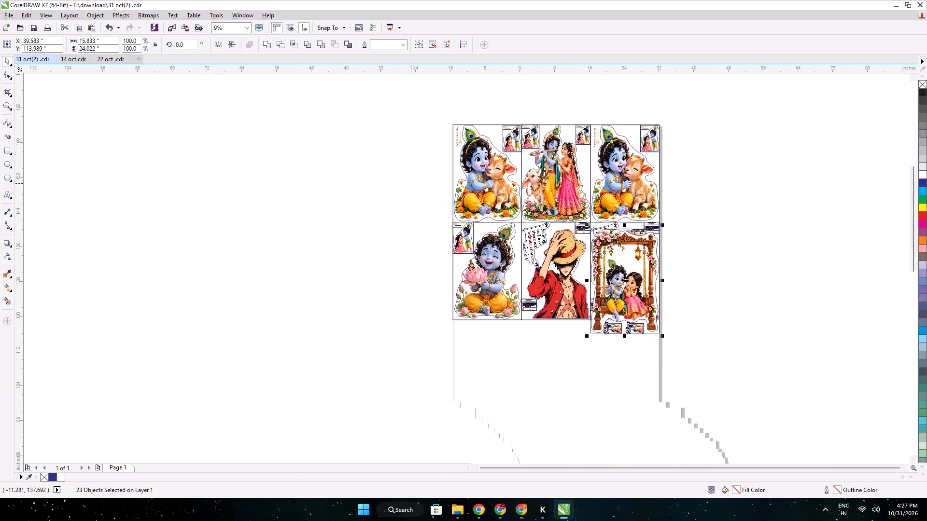
middle_drag(396, 173, 330, 128)
drag(563, 230, 427, 320)
Set the swing sticker's height to 22.5 inches.
double_click(86, 48)
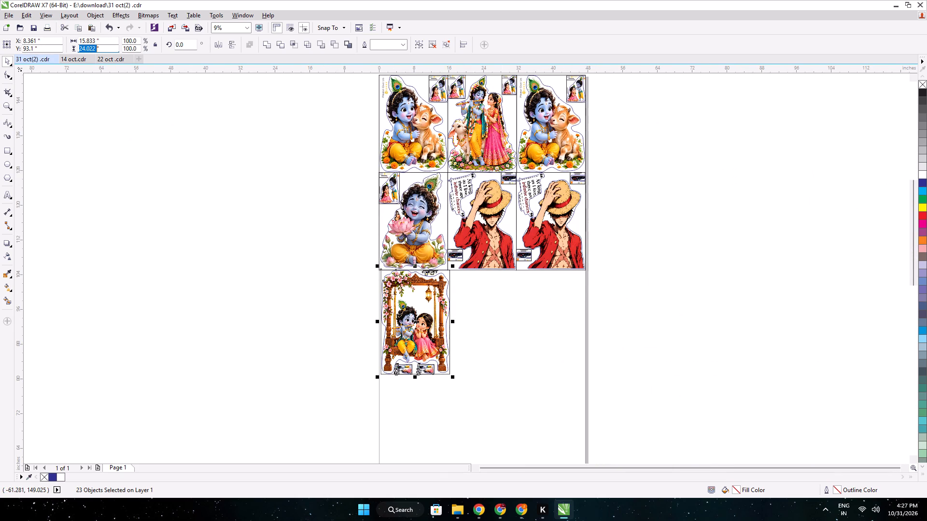
key(2)
text(2.5)
key(Return)
Align the swing sticker's upper-left frame corner flush with the page edge and the bottom of the second row.
scroll(388, 282, up, 2)
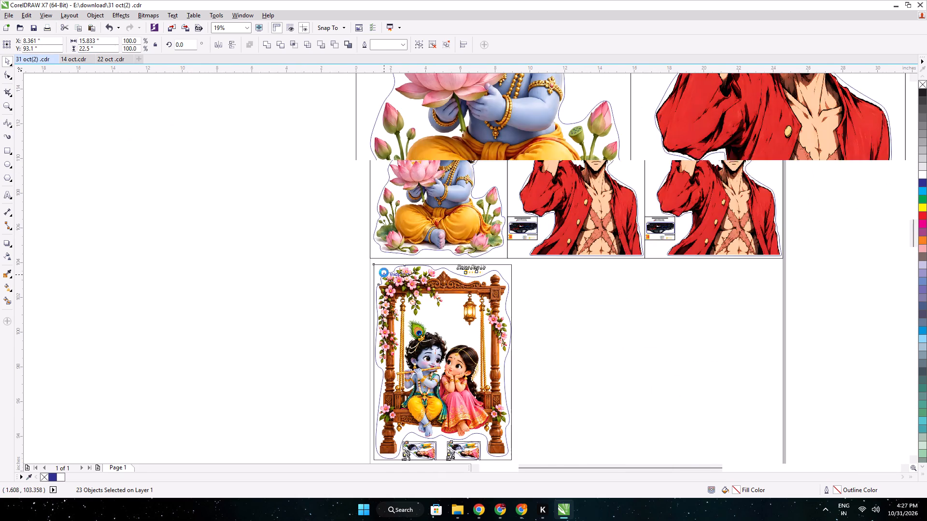
scroll(377, 260, up, 2)
drag(372, 275, 340, 225)
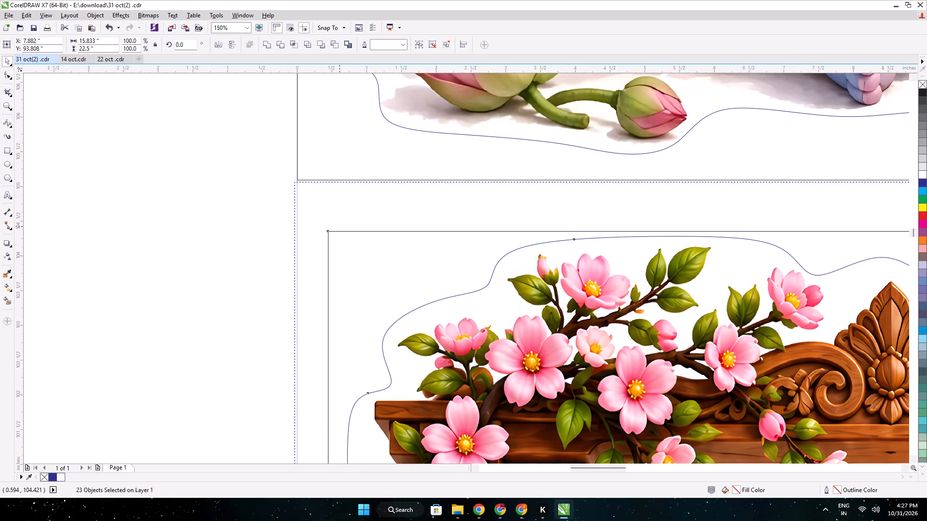
drag(340, 225, 342, 226)
key(Up)
key(Up)
scroll(307, 187, up, 1)
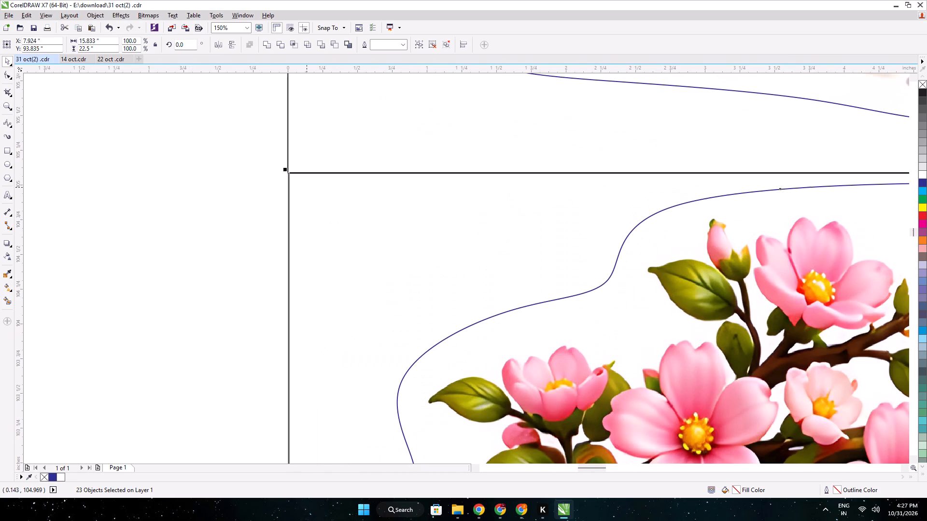
key(Left)
scroll(307, 187, down, 6)
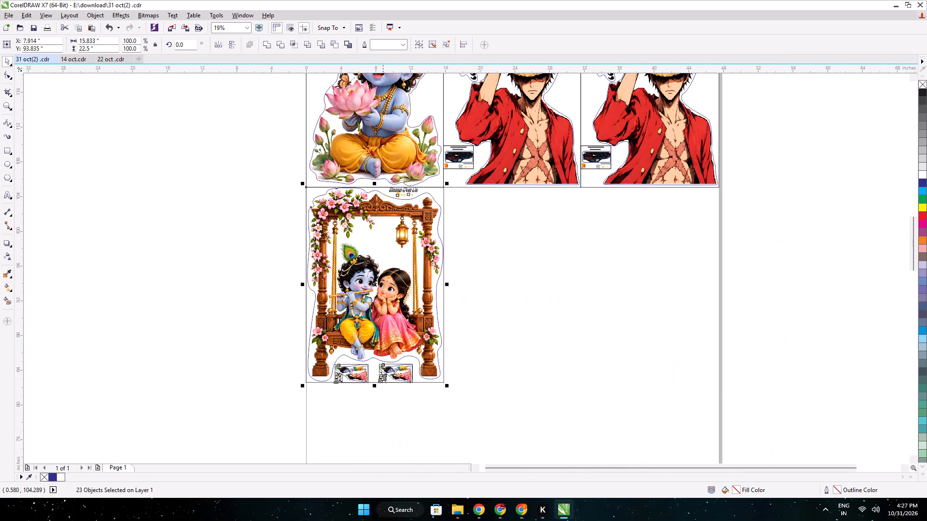
Check the pending and ready-to-ship Meesho orders of the Valuable Products and Decals account.
click(501, 510)
click(42, 5)
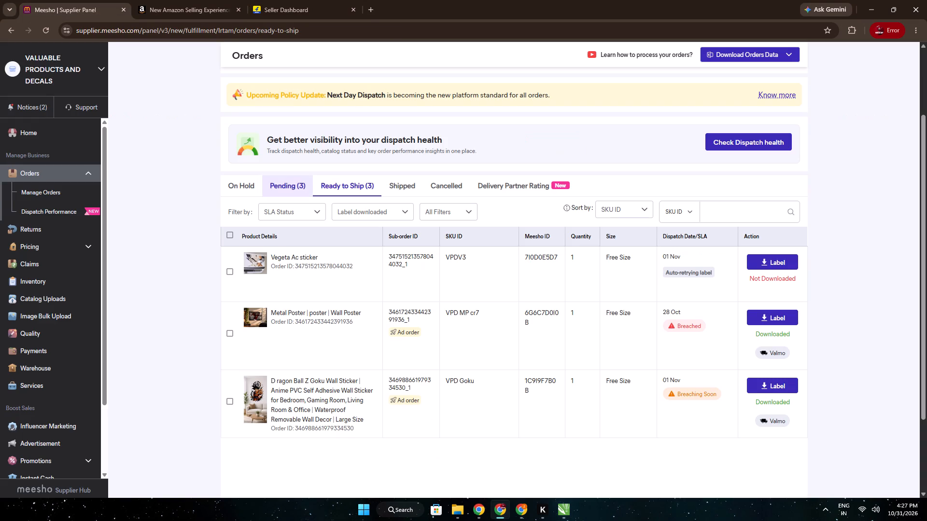
click(289, 176)
scroll(258, 437, down, 4)
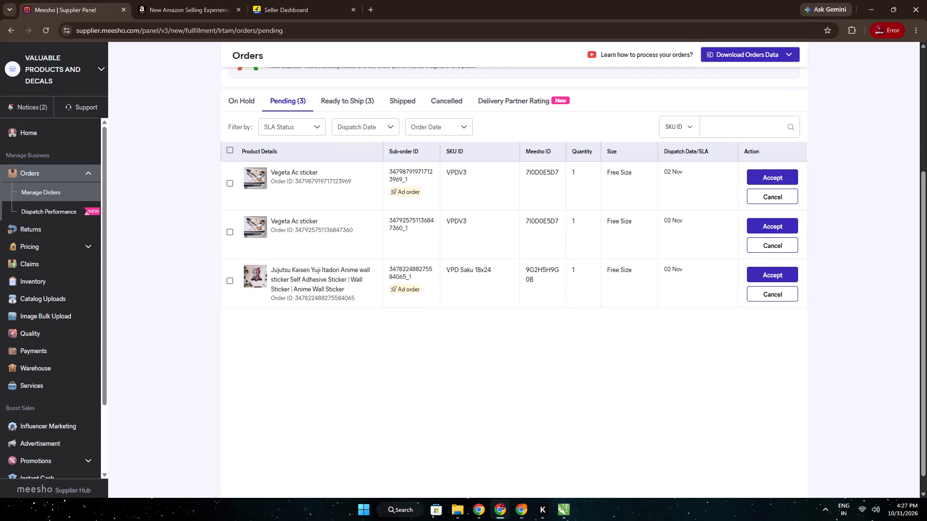
click(344, 96)
scroll(315, 320, down, 3)
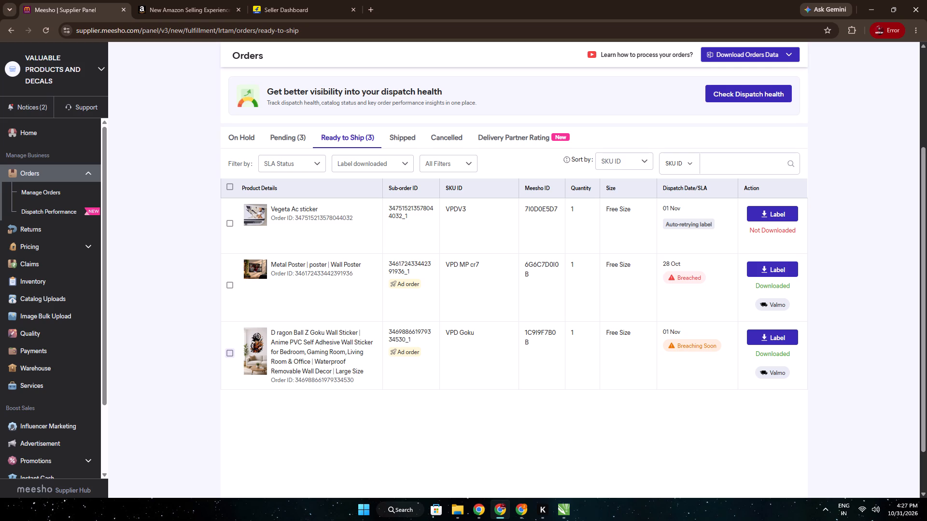
Find the print sheet 28 oct urgent .cdr in the Downloads folder and open it in CorelDRAW.
click(458, 514)
scroll(588, 359, up, 2)
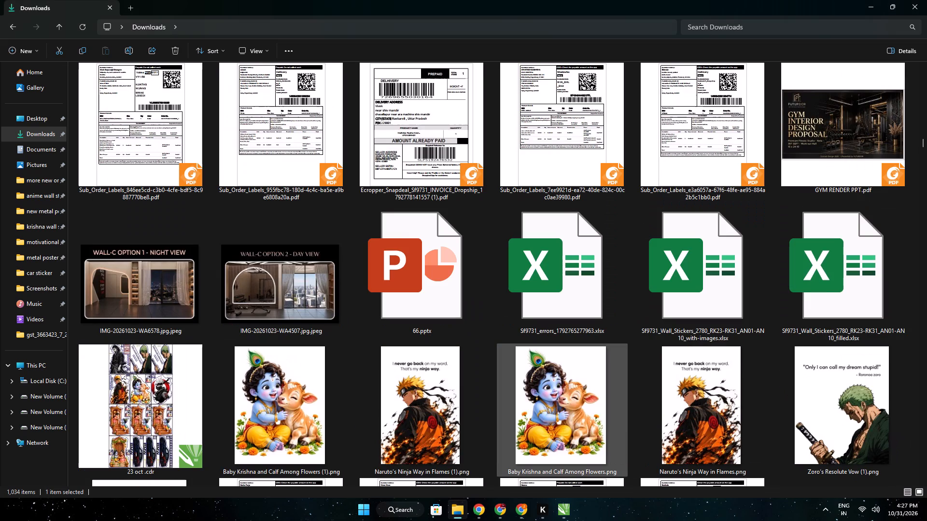
scroll(588, 359, up, 6)
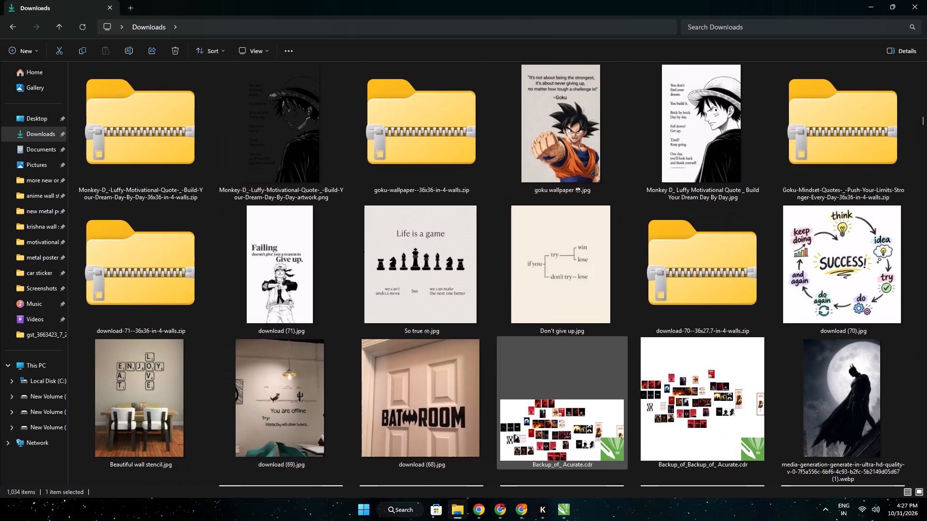
scroll(596, 359, down, 2)
scroll(597, 359, up, 6)
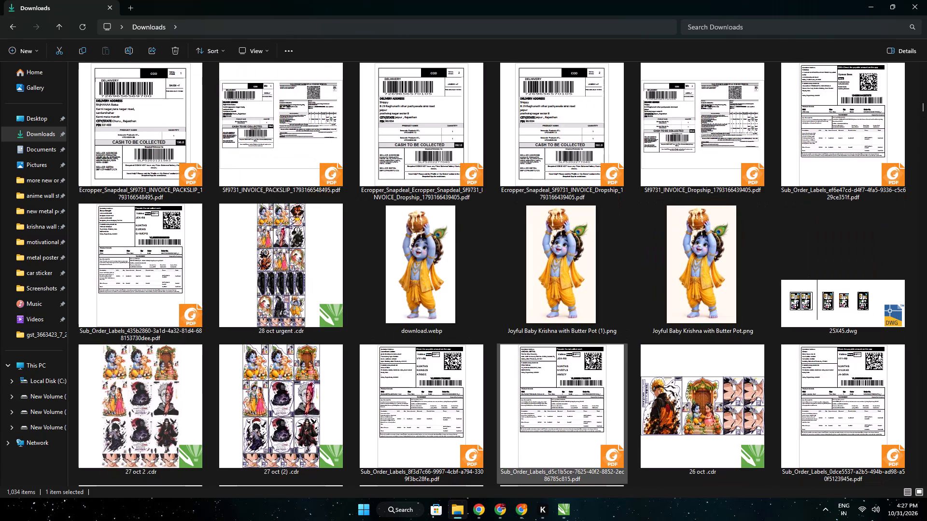
double_click(307, 268)
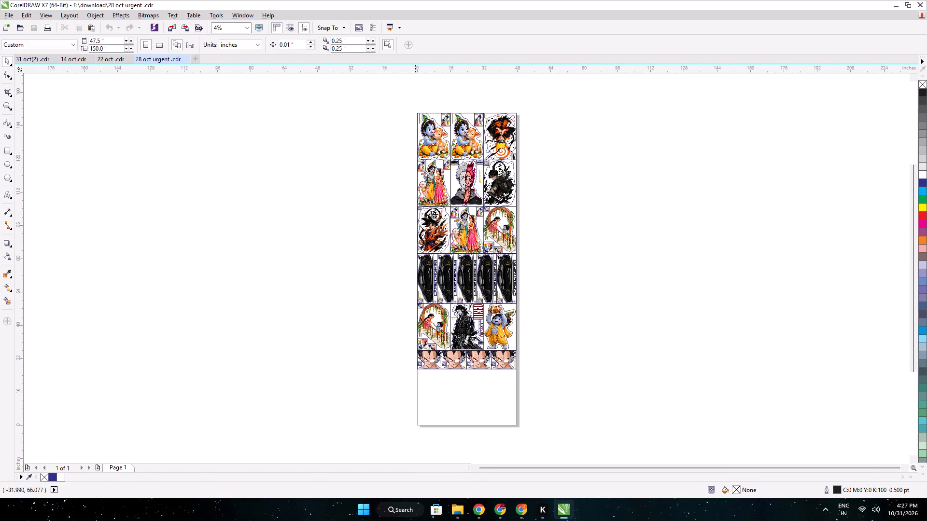
Select only the framed Goku sticker at the start of the third row, with its labels, and copy it.
scroll(423, 209, up, 4)
scroll(365, 187, down, 1)
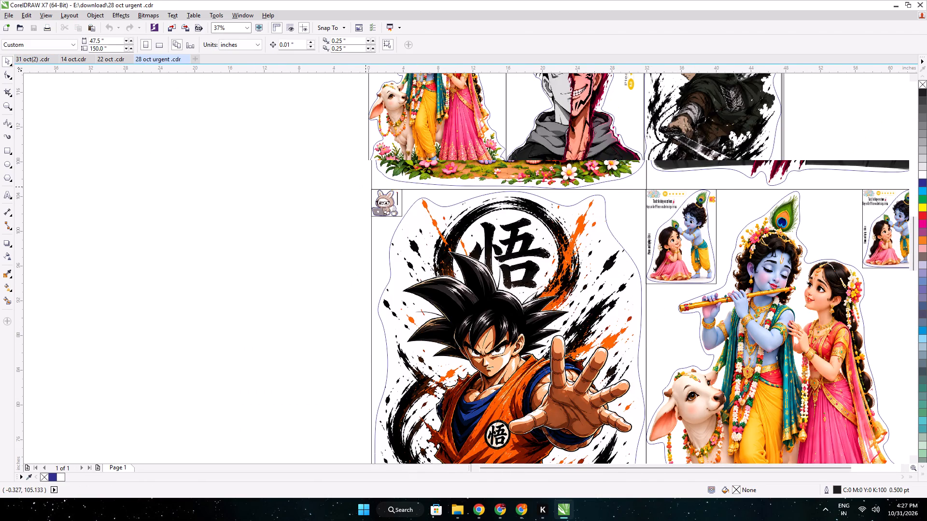
drag(360, 185, 509, 386)
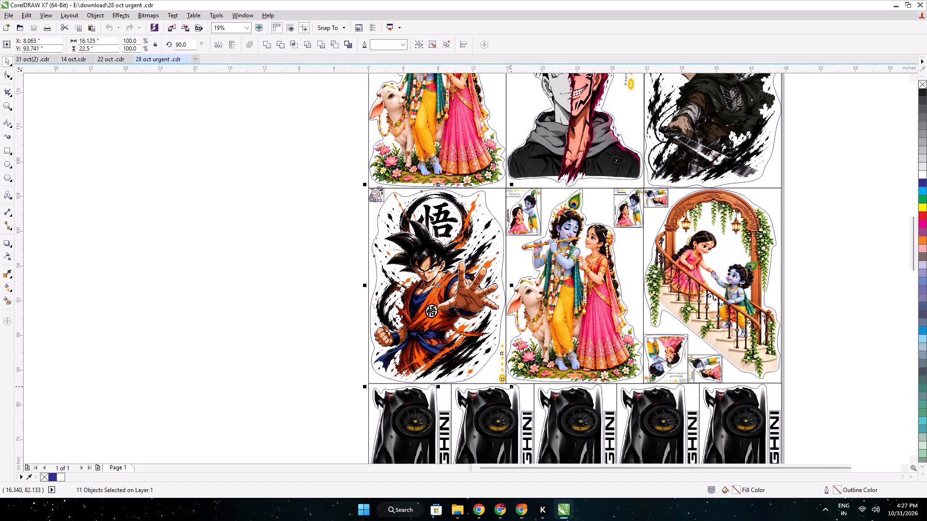
click(330, 229)
drag(364, 184, 502, 375)
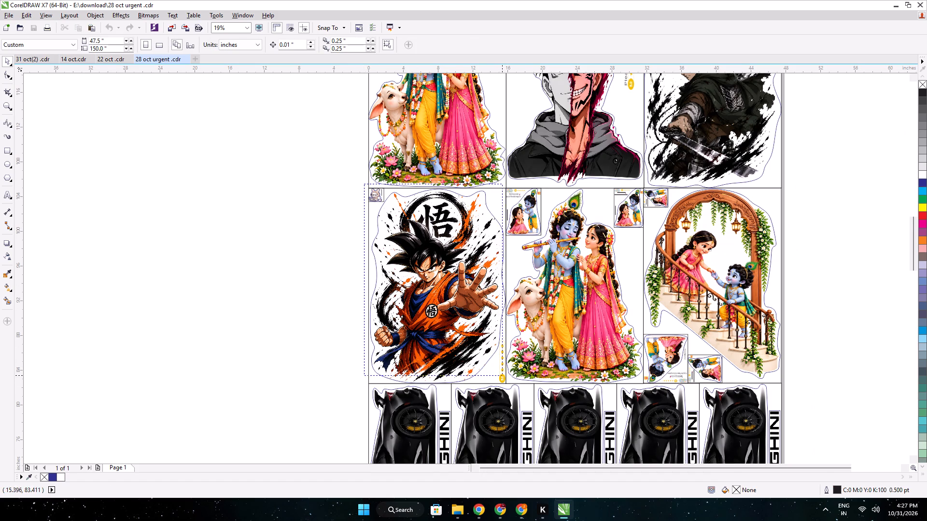
drag(502, 375, 507, 385)
key(ctrl+c)
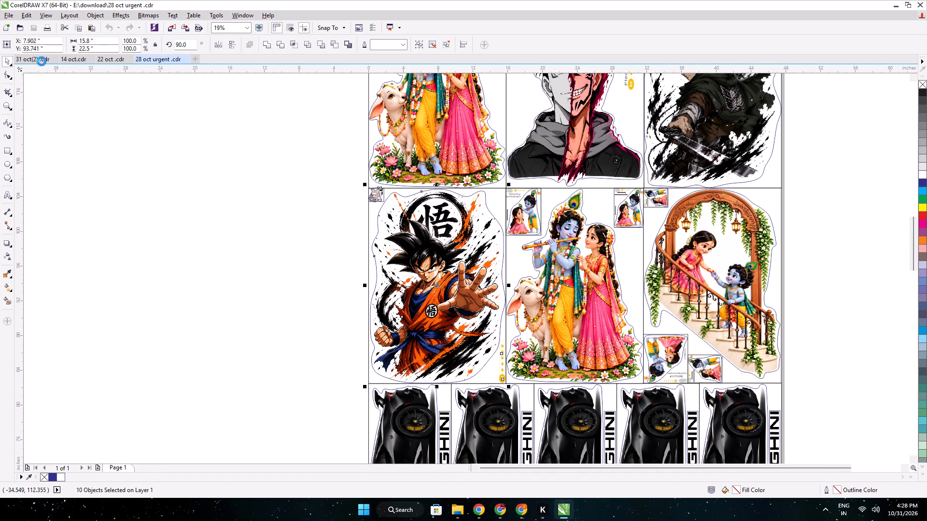
Paste the Goku sticker into the 31 oct(2) sheet and move it into the third row beside the swing sticker.
click(42, 61)
key(ctrl+v)
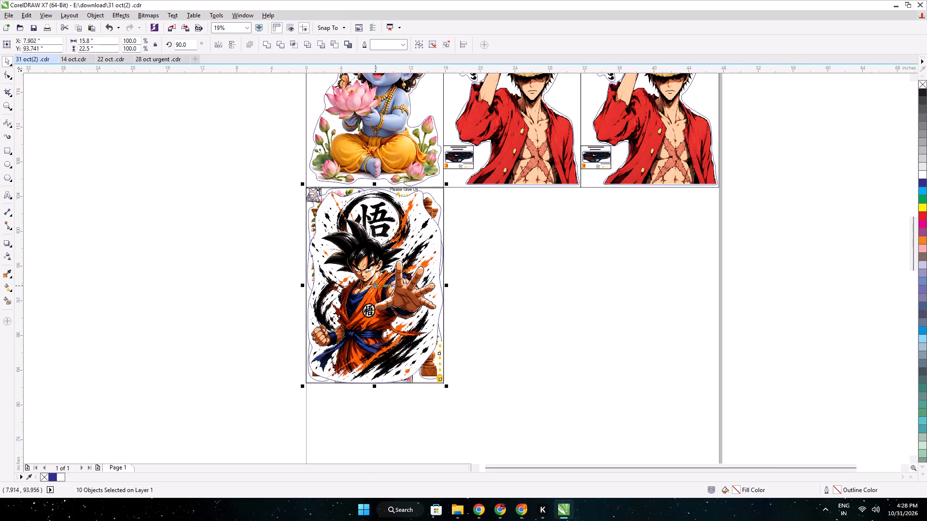
drag(375, 284, 512, 285)
click(512, 285)
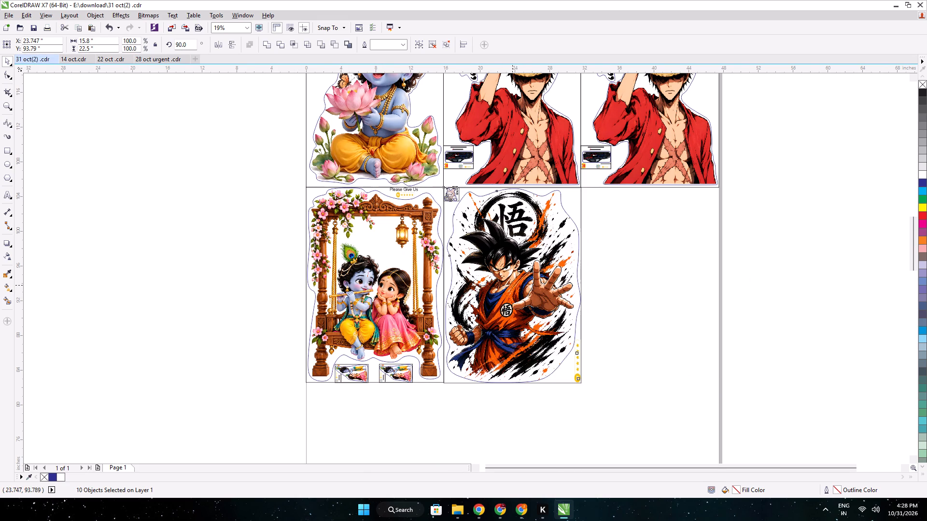
Nudge the Goku sticker so its upper-left frame corner sits flush with the swing sticker and the second row's bottom edge.
scroll(427, 184, up, 2)
scroll(469, 198, up, 1)
key(Up)
key(Up)
key(Up)
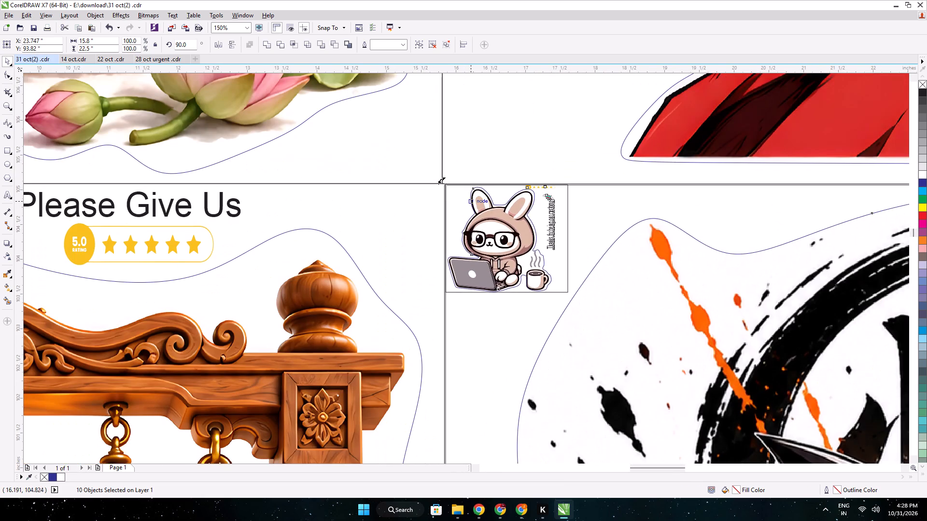
key(Left)
key(Up)
scroll(451, 201, down, 5)
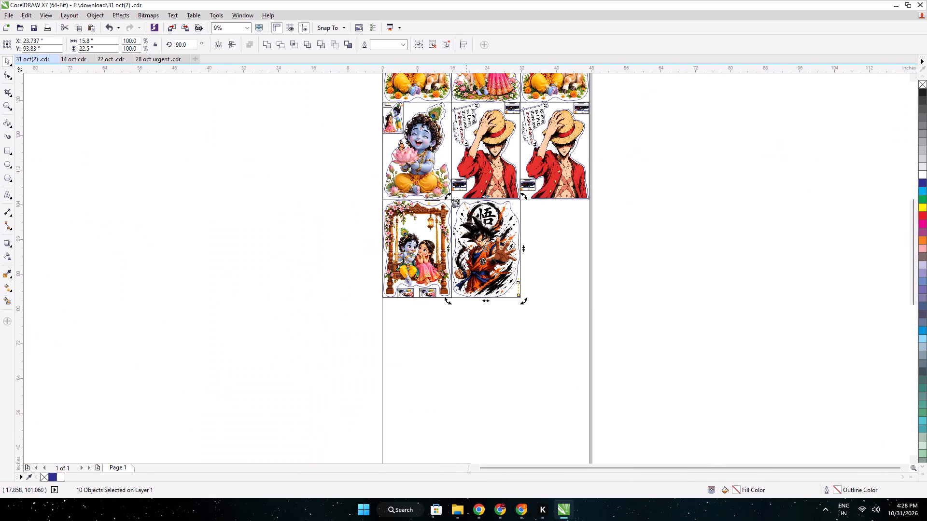
scroll(455, 313, up, 1)
click(454, 319)
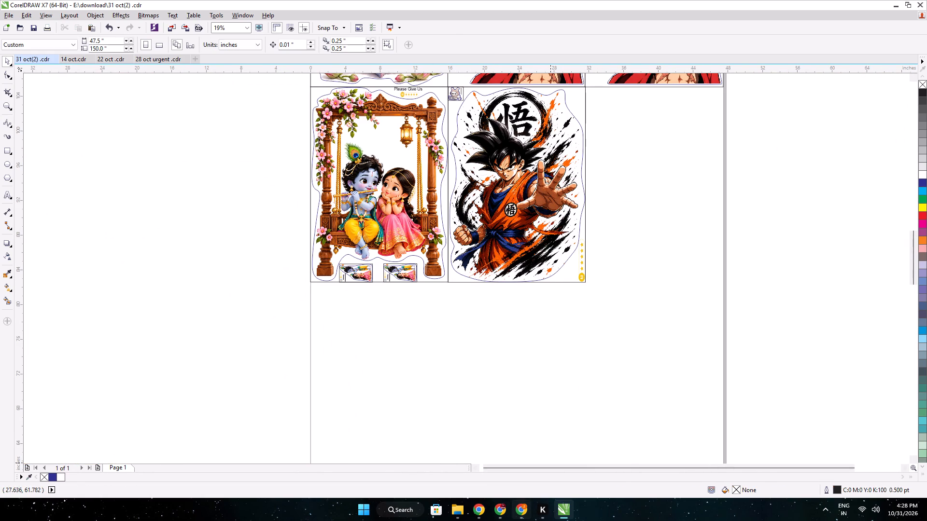
Select all three pending Meesho orders of the Valuable Products and Decals account and accept them.
click(496, 517)
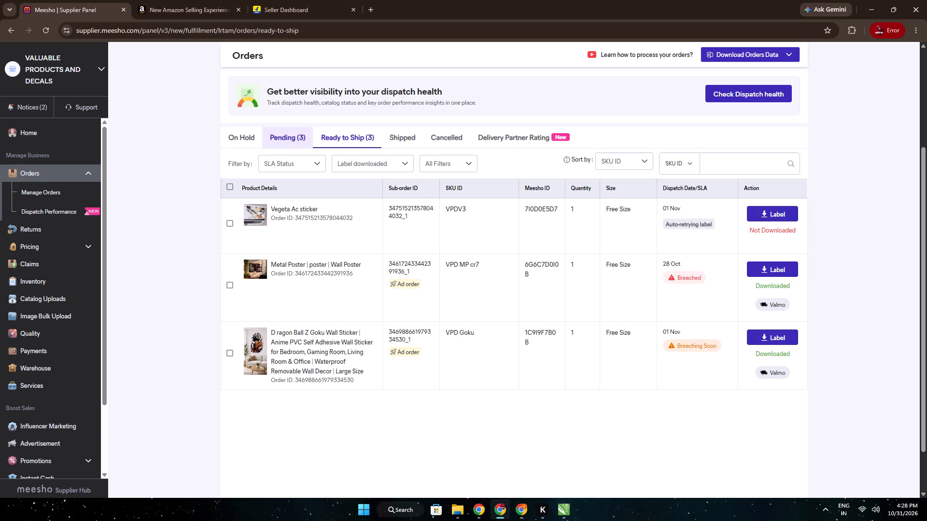
click(288, 140)
click(225, 332)
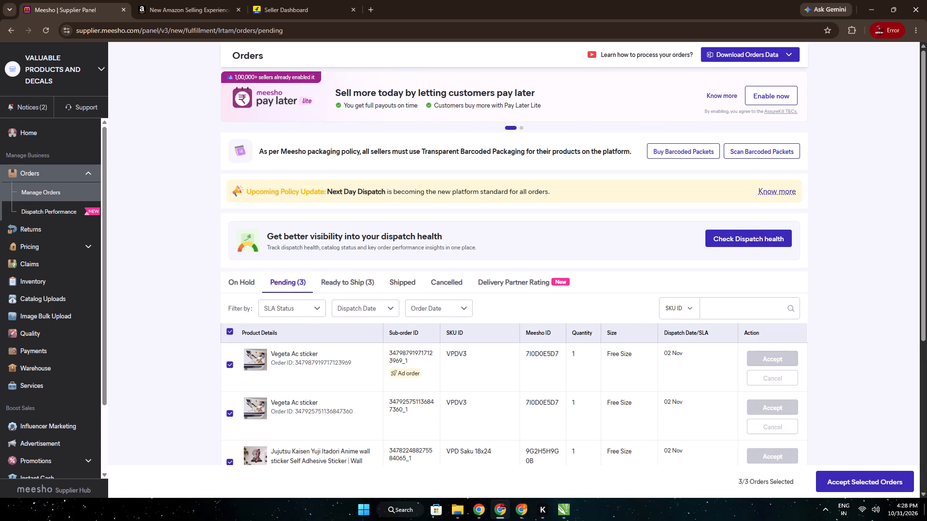
click(846, 478)
click(403, 288)
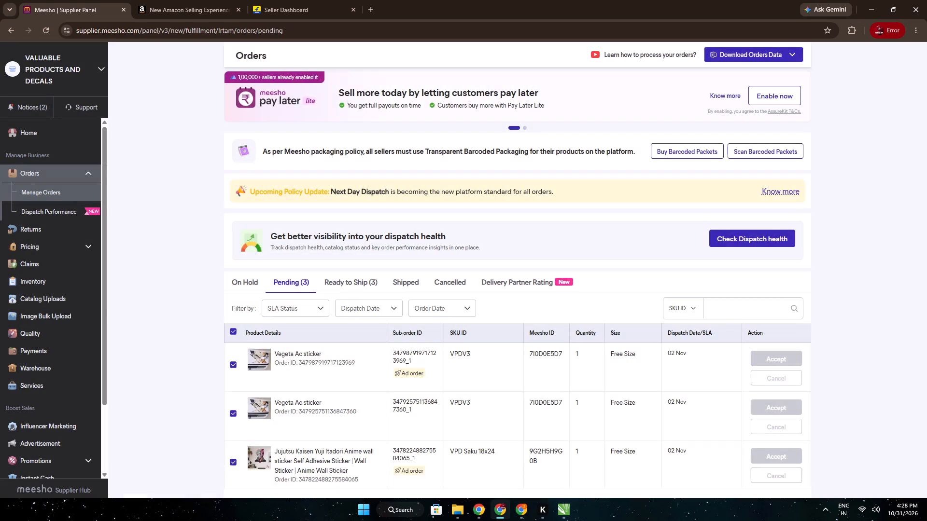
Check the Snapdeal orders waiting for printing and the order status on Amazon Seller Central.
click(521, 507)
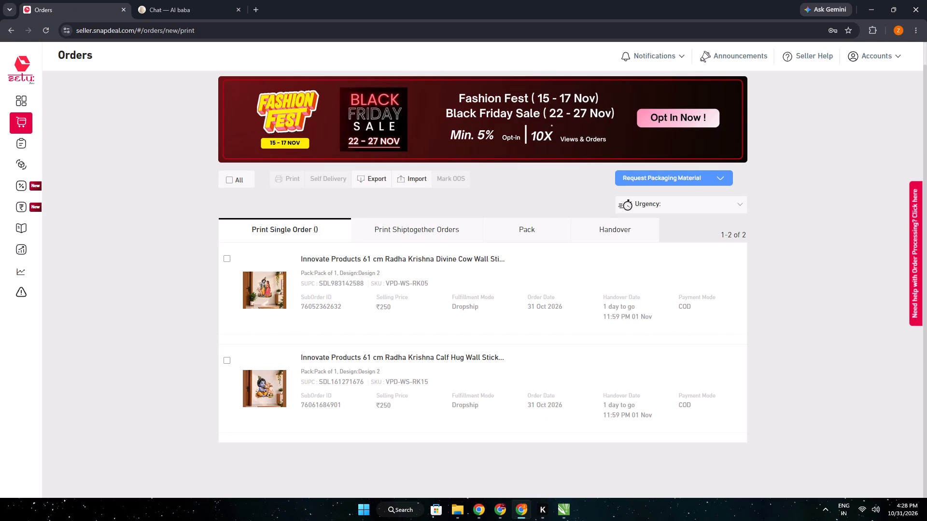
click(499, 514)
click(198, 0)
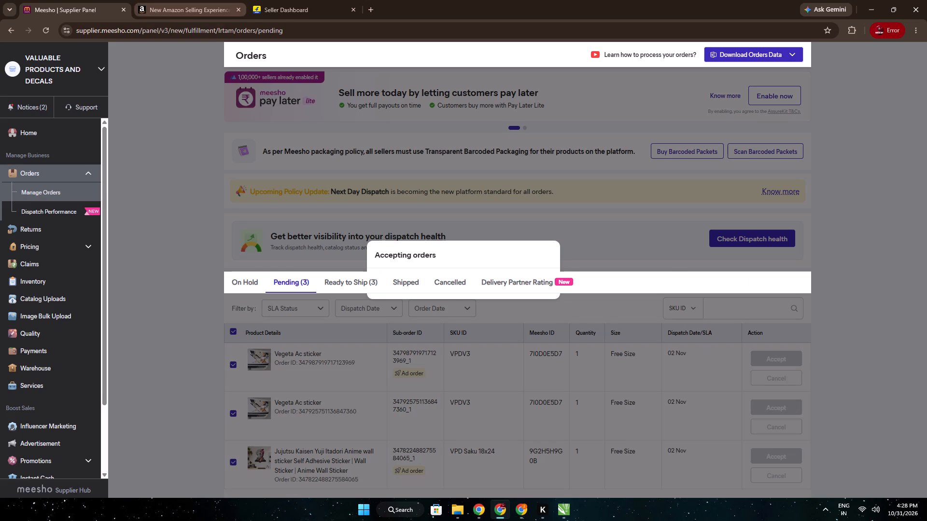
scroll(473, 355, down, 3)
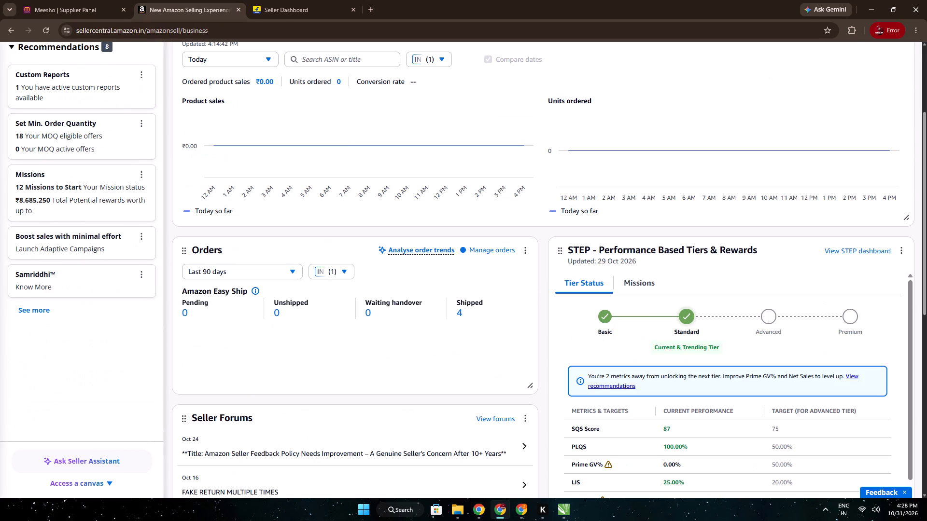
click(521, 513)
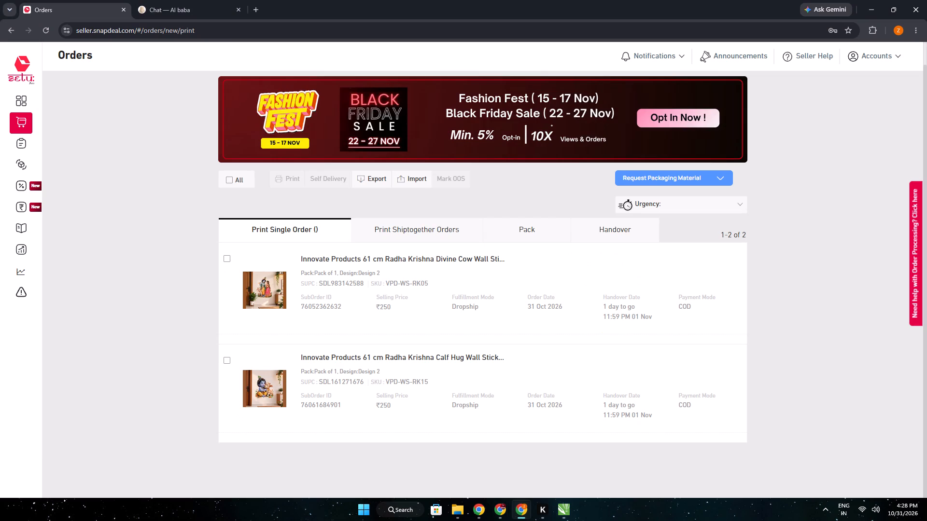
Find the print sheet Backup_of_24 oct .cdr in the Downloads folder and open it in CorelDRAW.
click(558, 511)
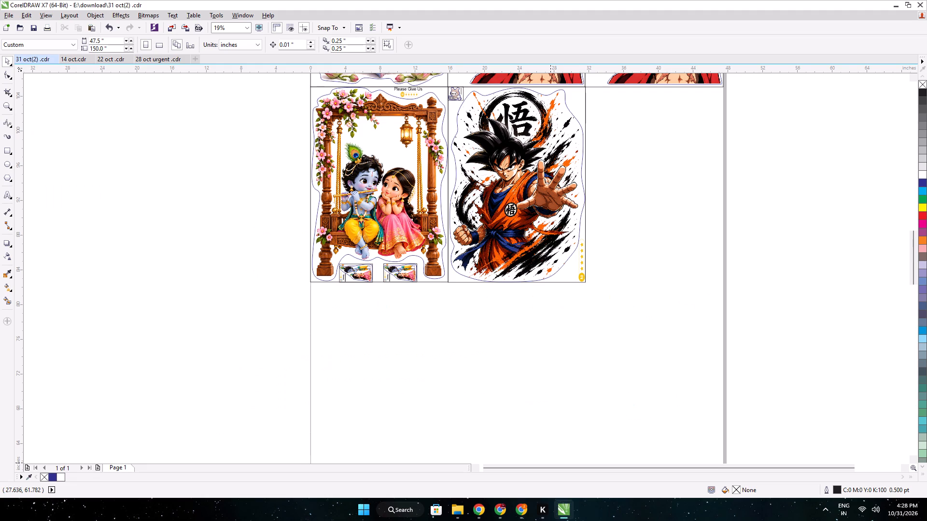
click(458, 510)
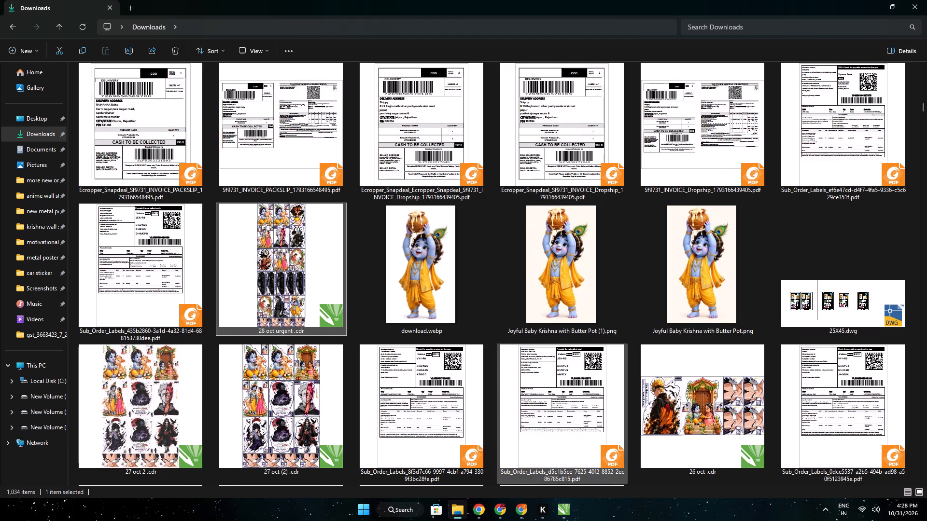
scroll(614, 351, down, 7)
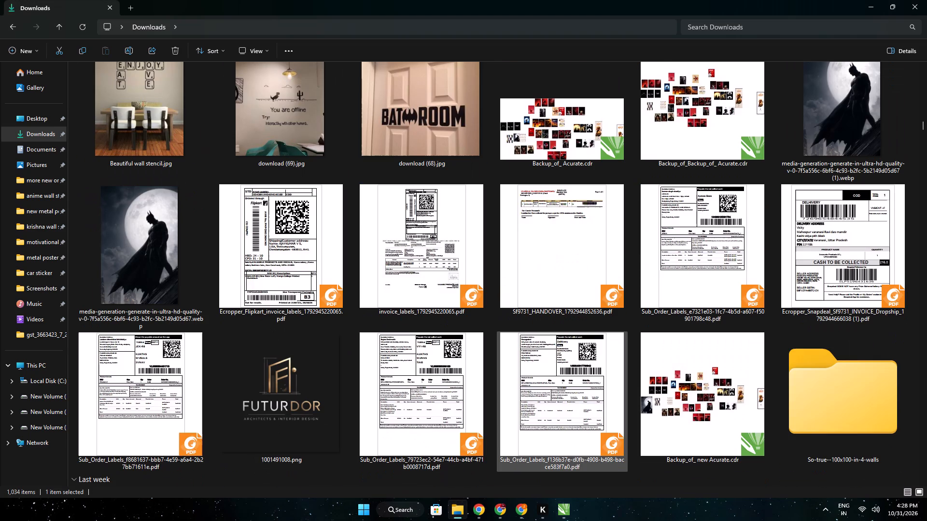
scroll(614, 351, down, 1)
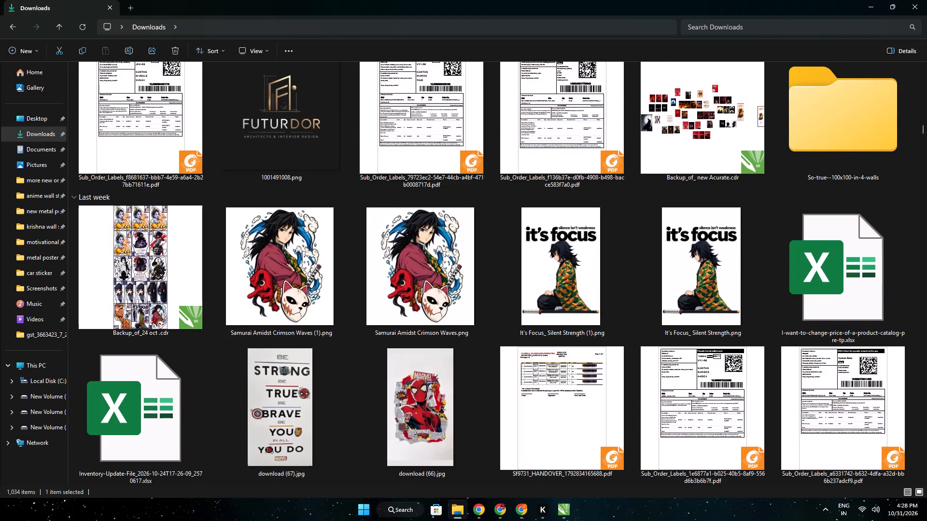
double_click(167, 294)
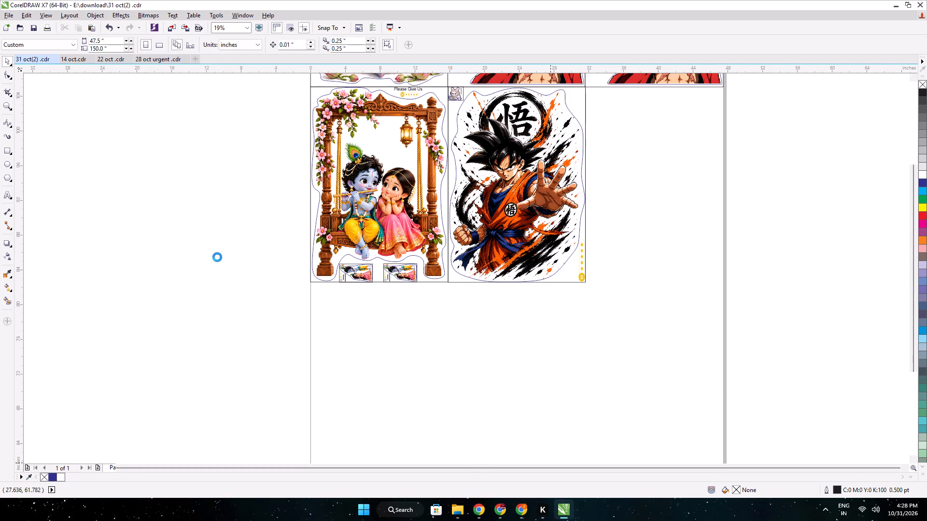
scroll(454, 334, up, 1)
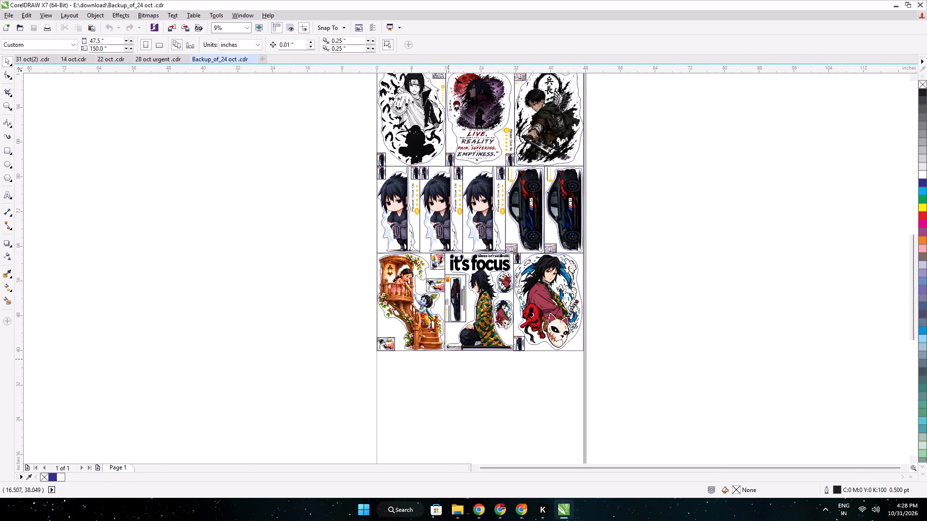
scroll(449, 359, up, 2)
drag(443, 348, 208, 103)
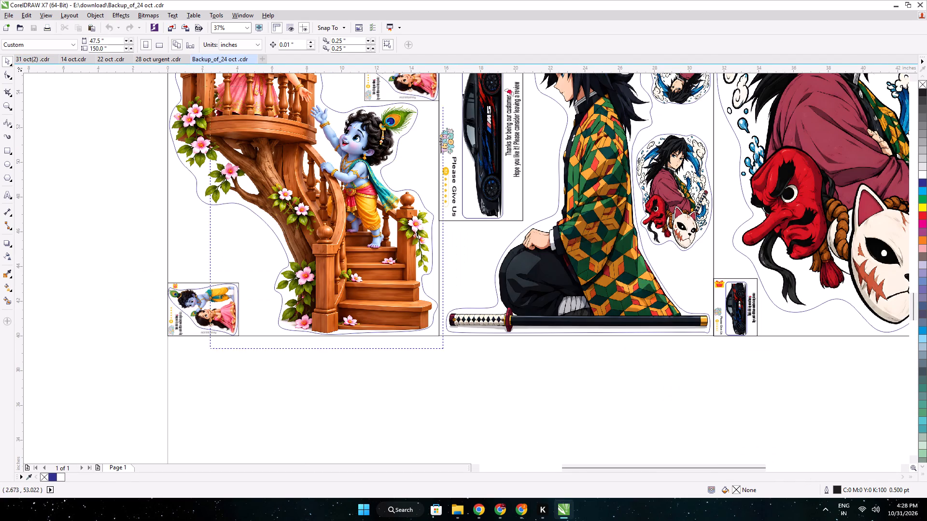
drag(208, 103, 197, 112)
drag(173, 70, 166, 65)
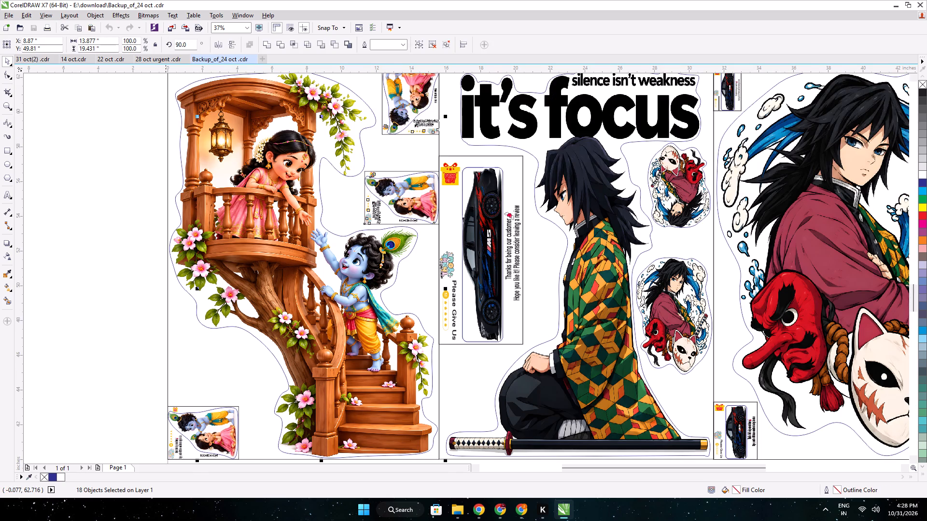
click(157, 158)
Select the whole framed Radha Krishna tree-staircase sticker at the start of the last row, with its small labels, and copy it.
scroll(157, 158, down, 1)
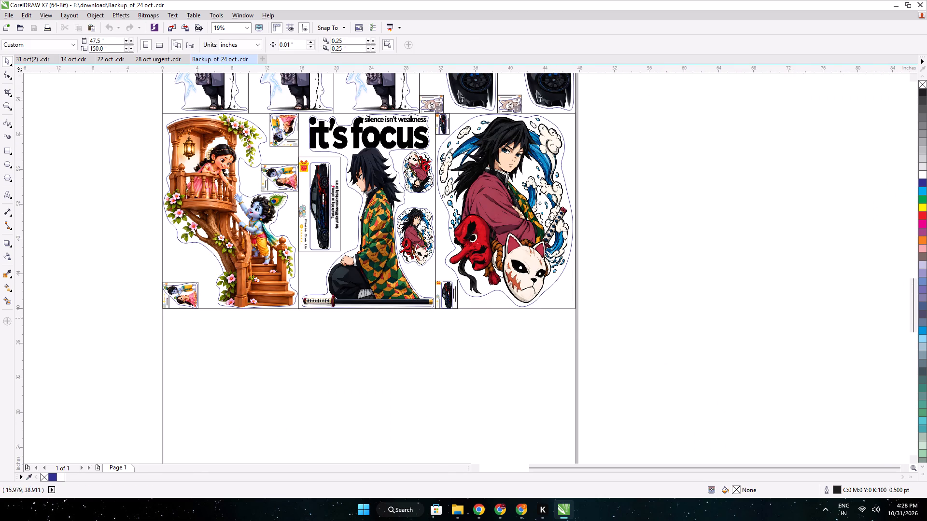
drag(299, 317, 149, 111)
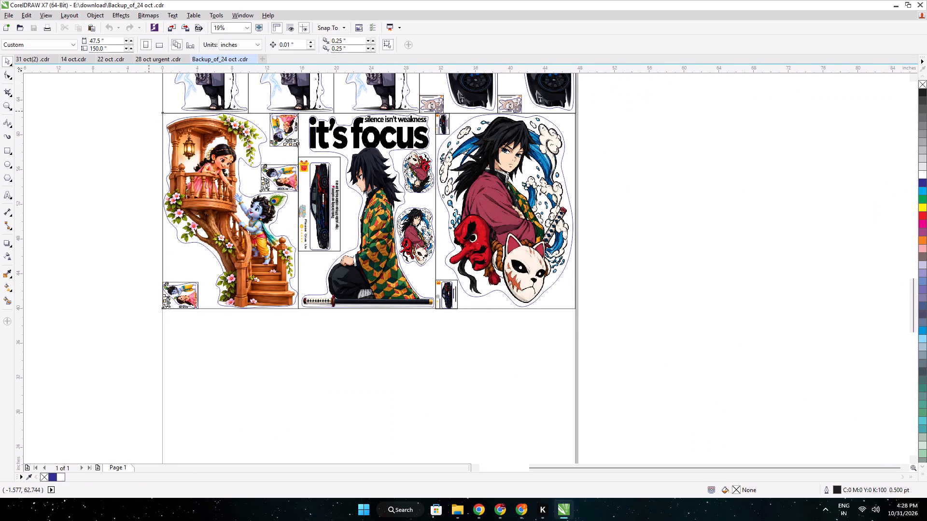
key(ctrl+c)
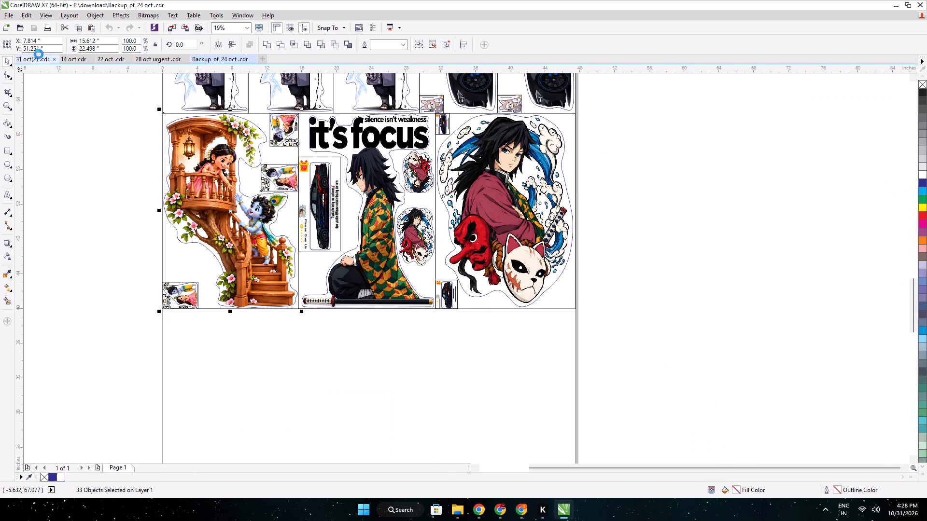
Paste the staircase sticker into the 31 oct(2) sheet and move it into the free third-row slot beside the Goku sticker.
click(33, 61)
key(ctrl+v)
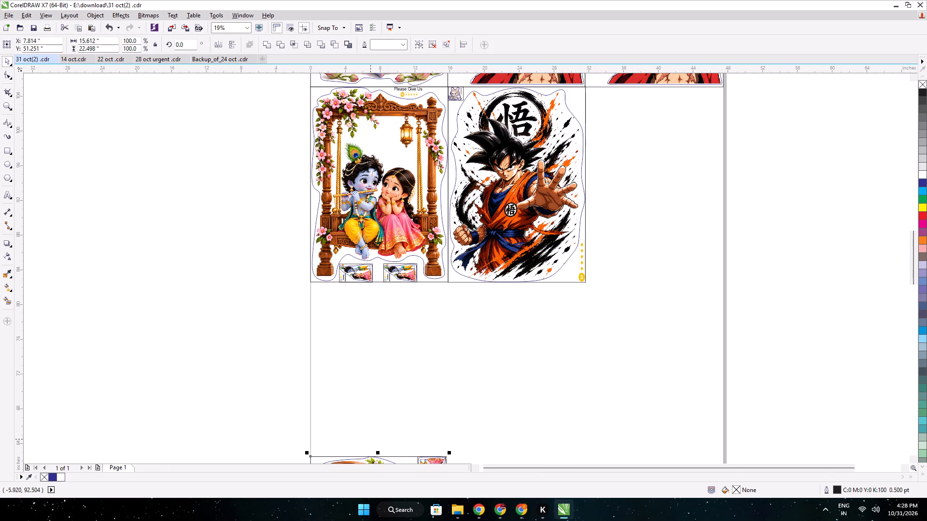
scroll(393, 405, down, 1)
drag(390, 447, 531, 270)
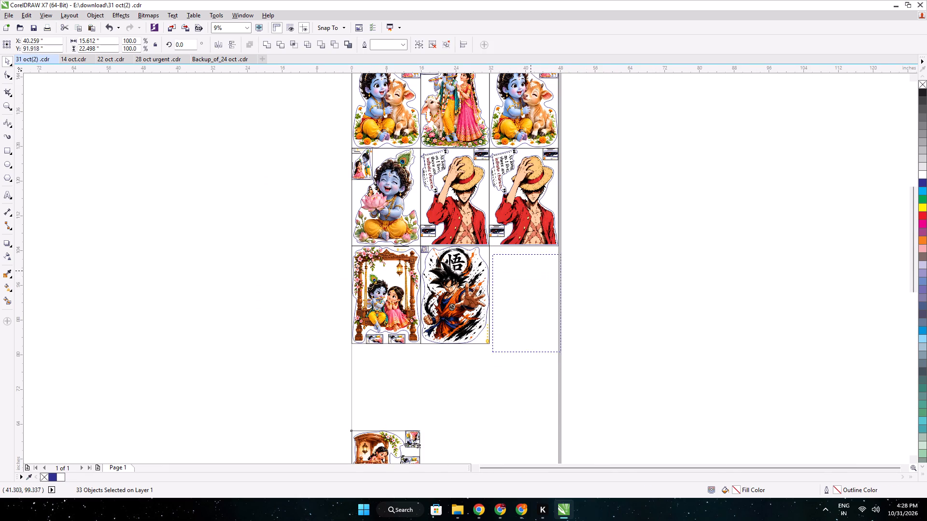
drag(531, 270, 530, 270)
Align the staircase sticker's upper-left frame corner flush with the Goku sticker and the bottom of the second row.
scroll(521, 254, up, 2)
scroll(446, 254, up, 1)
drag(437, 257, 420, 199)
scroll(459, 254, down, 2)
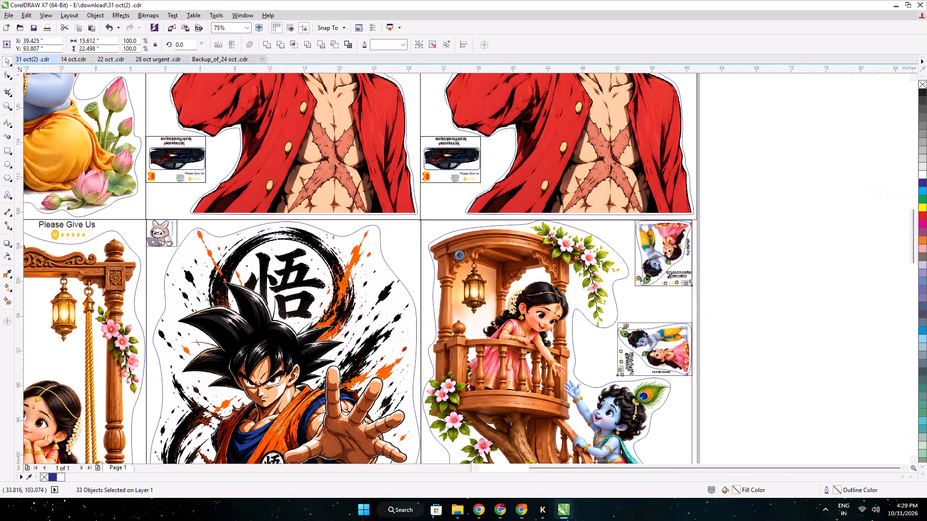
scroll(484, 233, up, 3)
key(Up)
key(Left)
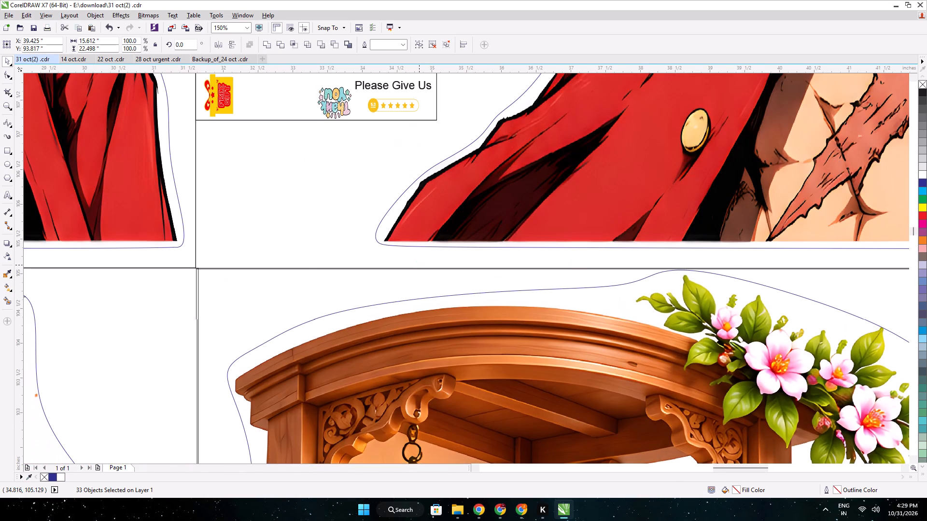
scroll(419, 265, down, 1)
key(Right)
key(Right)
scroll(419, 265, down, 2)
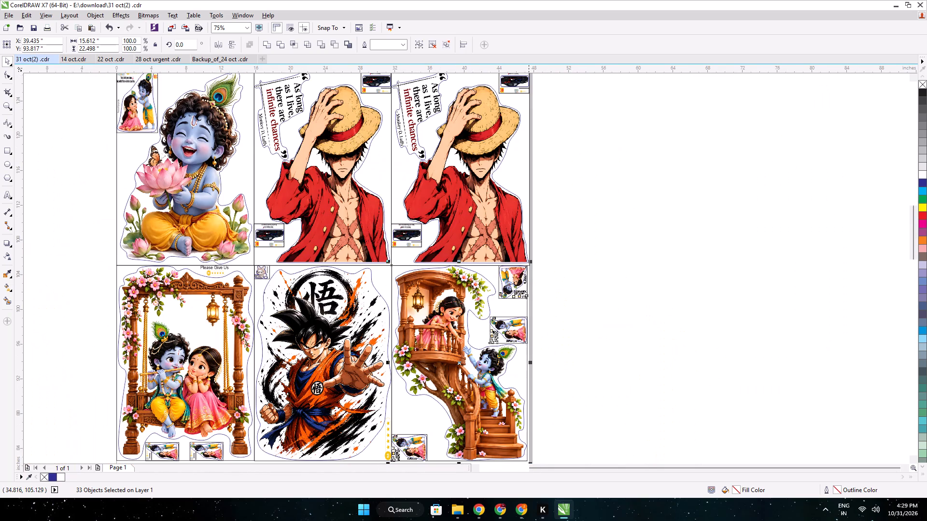
Stretch the staircase sticker sideways to the page edge, making it about 15.88 inches wide.
scroll(527, 384, up, 4)
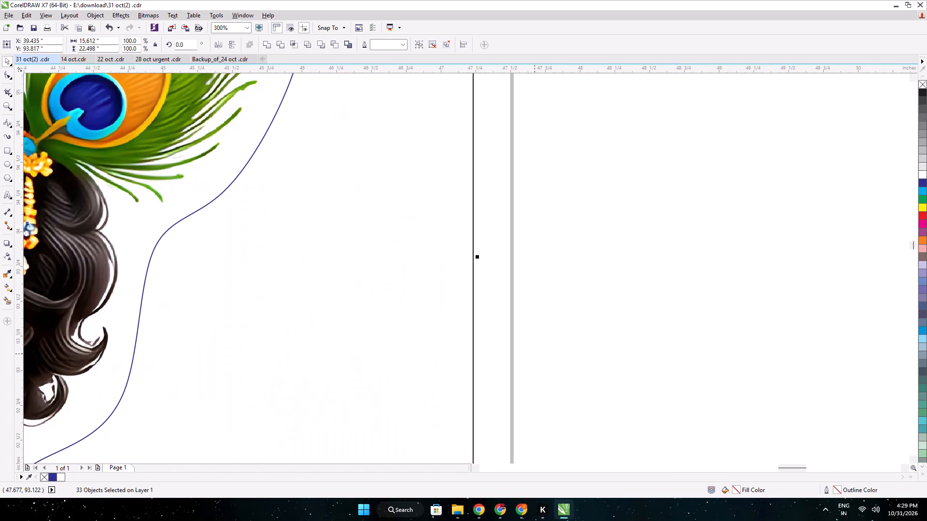
drag(477, 257, 514, 265)
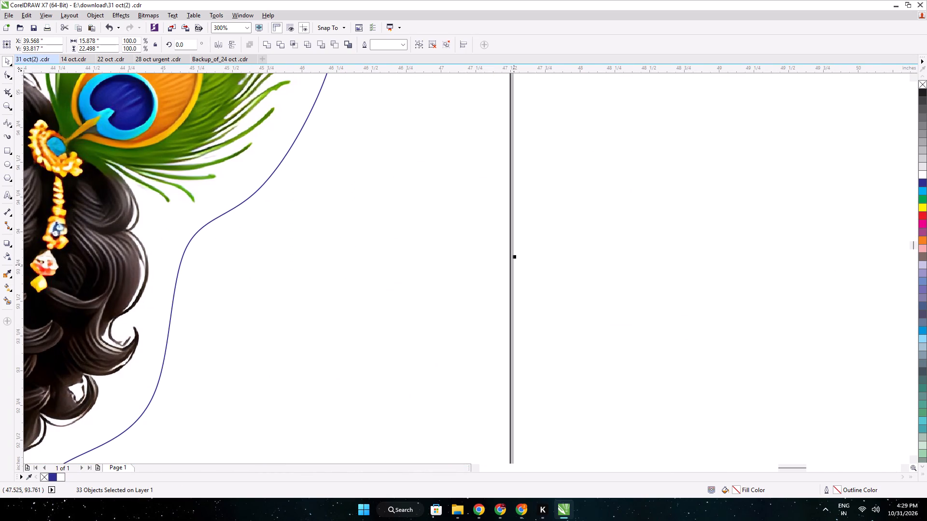
scroll(548, 271, down, 5)
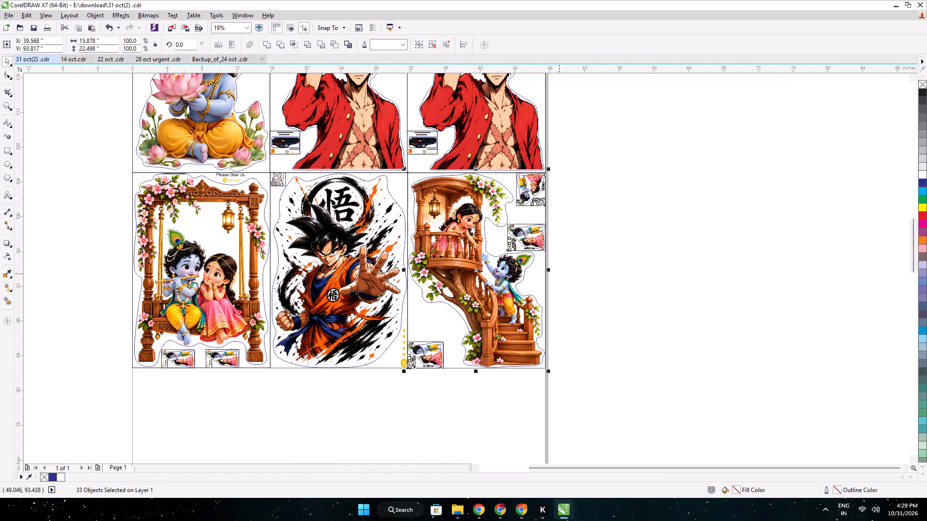
scroll(438, 384, up, 2)
scroll(391, 358, down, 4)
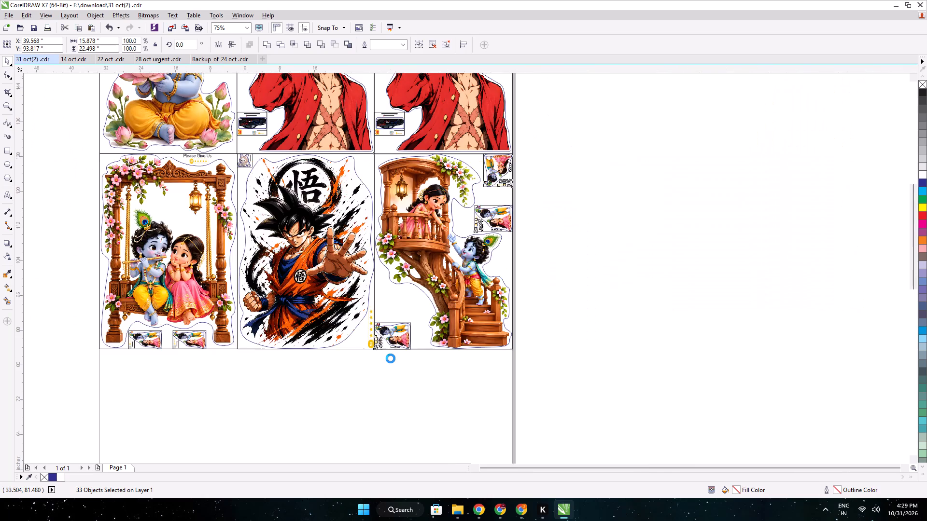
Select the row of four Vegeta stickers near the bottom of the sheet and set its height to 8 inches.
middle_drag(372, 399, 396, 244)
click(406, 278)
drag(485, 450, 402, 427)
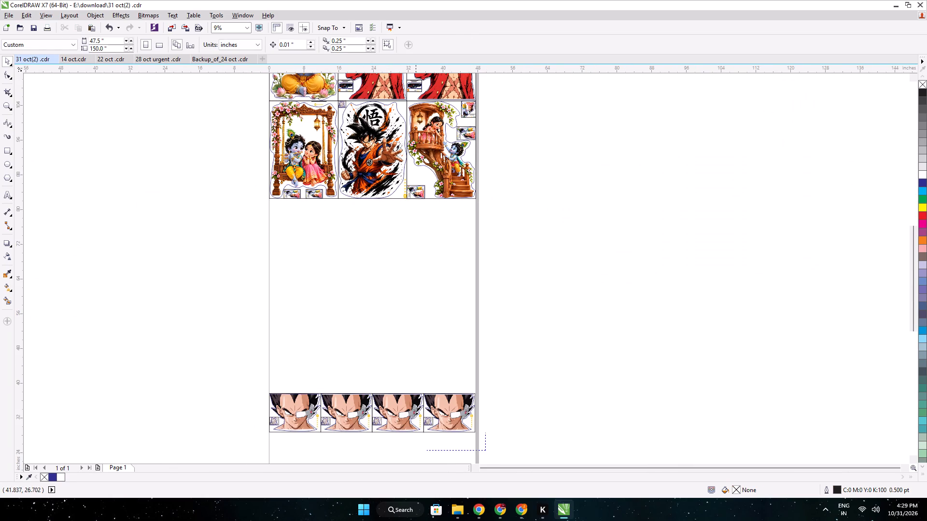
drag(402, 427, 213, 361)
double_click(84, 48)
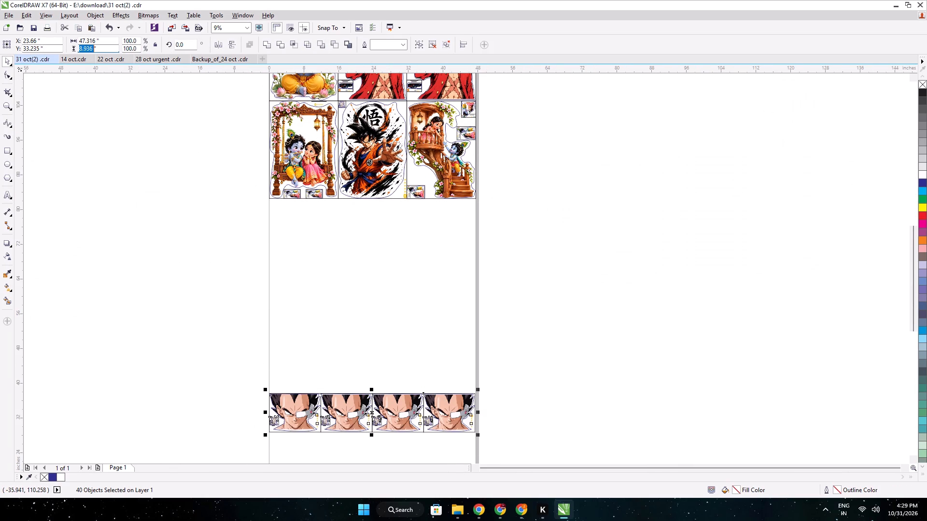
key(8)
key(Return)
Move the row of four Vegeta stickers up the 31 oct(2) sheet to just below the third row of large stickers.
scroll(351, 409, up, 1)
drag(350, 416, 350, 415)
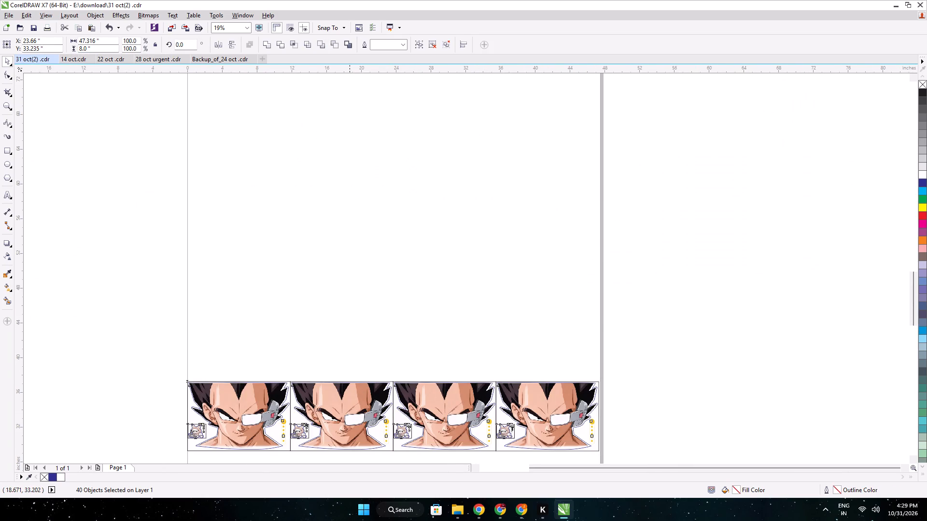
drag(350, 415, 365, 227)
middle_drag(366, 219, 424, 396)
drag(428, 399, 413, 367)
drag(378, 275, 380, 220)
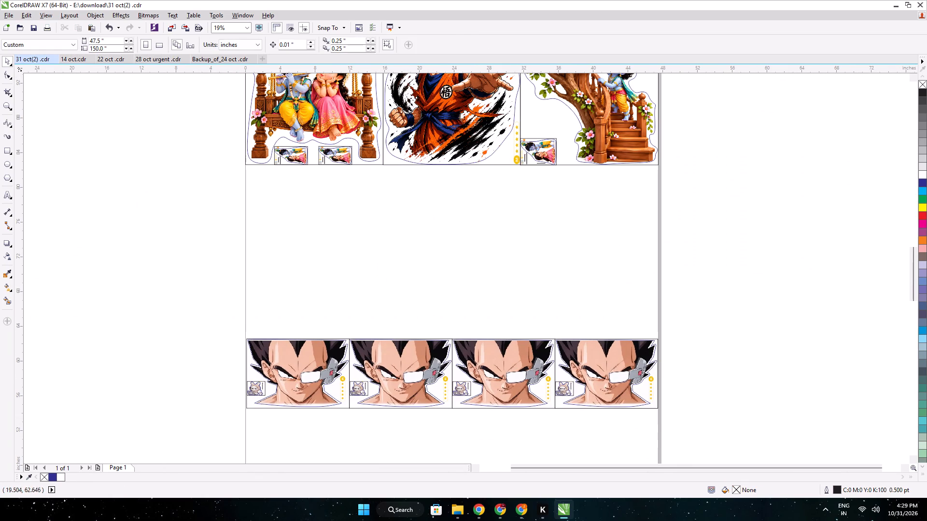
drag(225, 305, 717, 408)
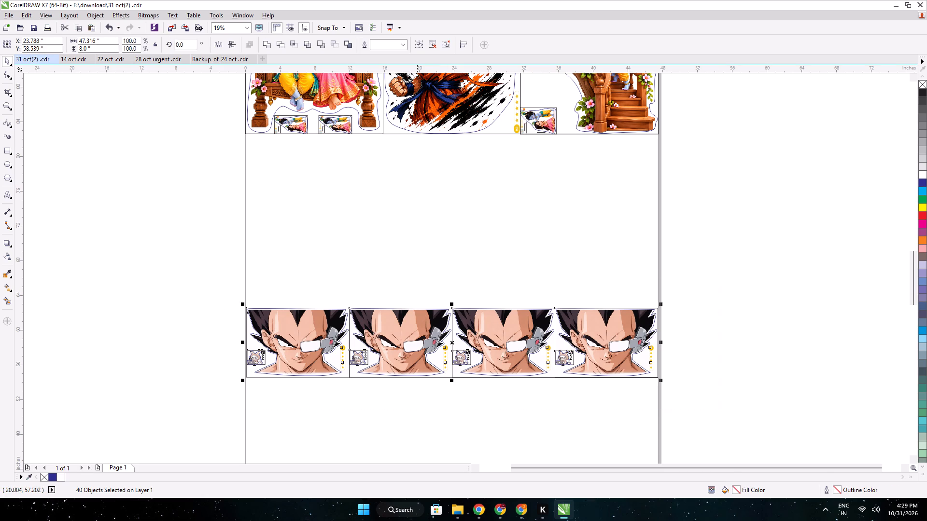
drag(449, 325, 413, 186)
scroll(337, 194, up, 1)
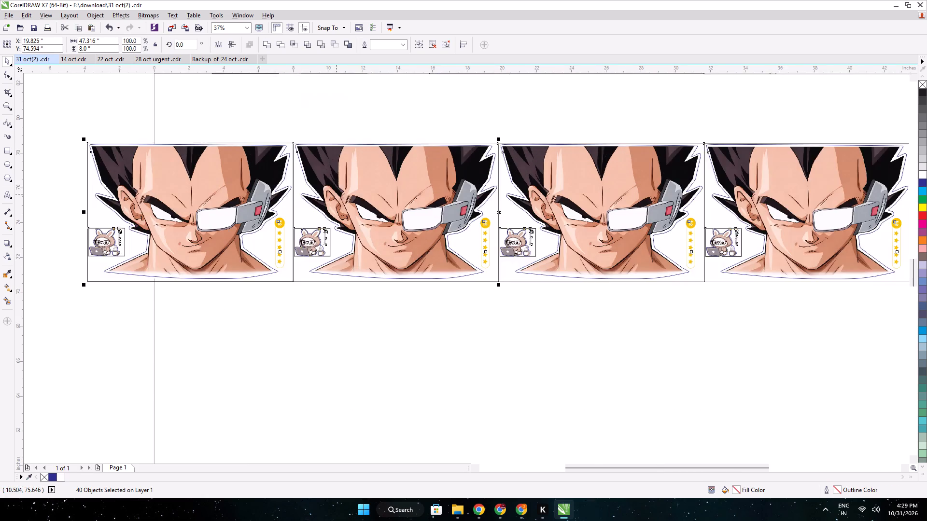
scroll(340, 192, up, 1)
middle_drag(345, 193, 537, 278)
scroll(536, 278, down, 1)
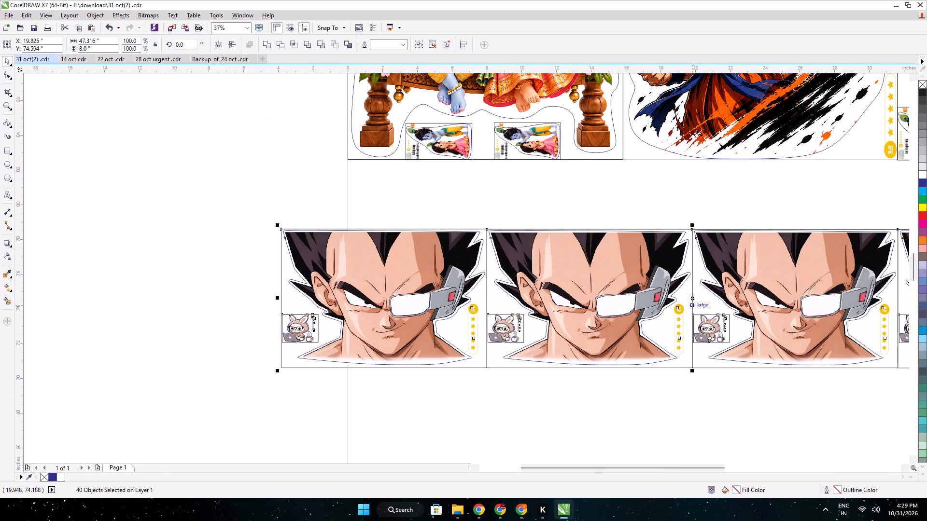
drag(694, 303, 758, 235)
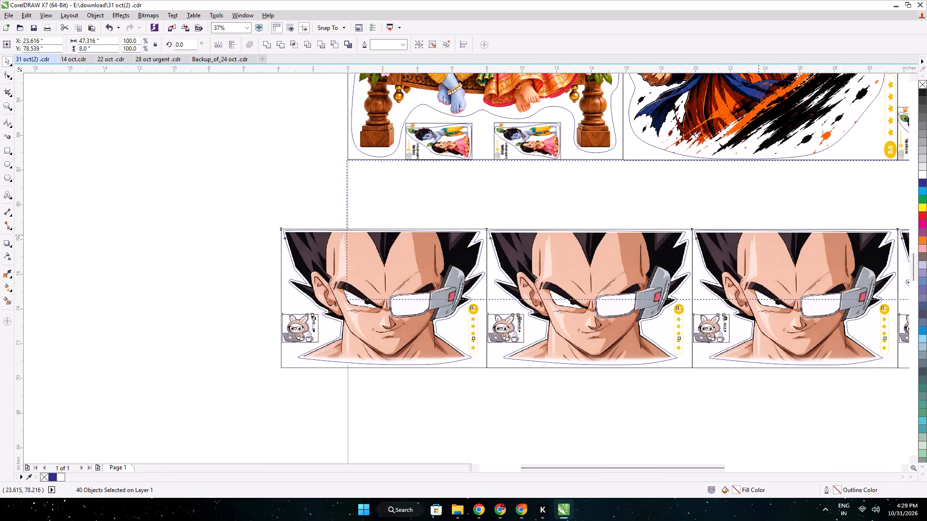
drag(758, 235, 759, 235)
Nudge the Vegeta row until its upper-left frame corner is flush with the page edge and the bottom of the third row.
scroll(418, 164, up, 1)
scroll(353, 174, up, 1)
key(Up)
key(Up)
key(Up)
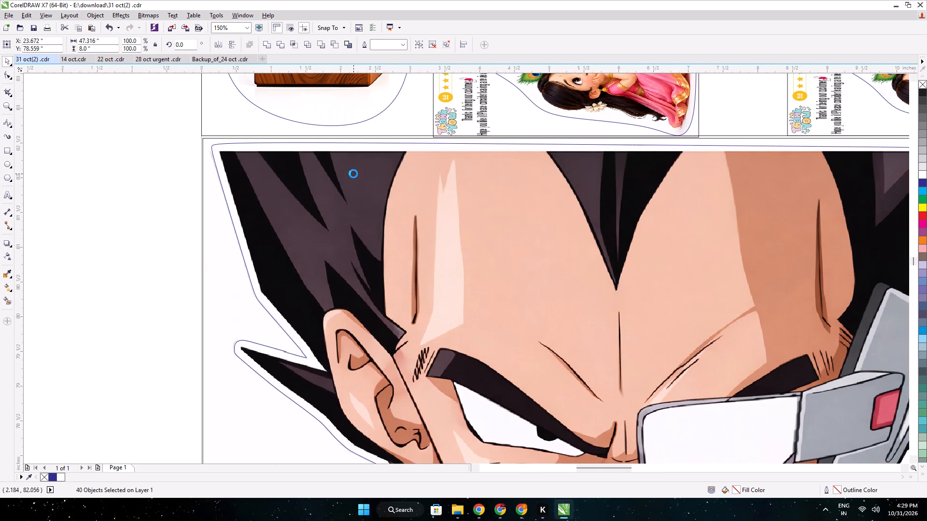
key(Up)
key(Up)
key(Up)
key(Left)
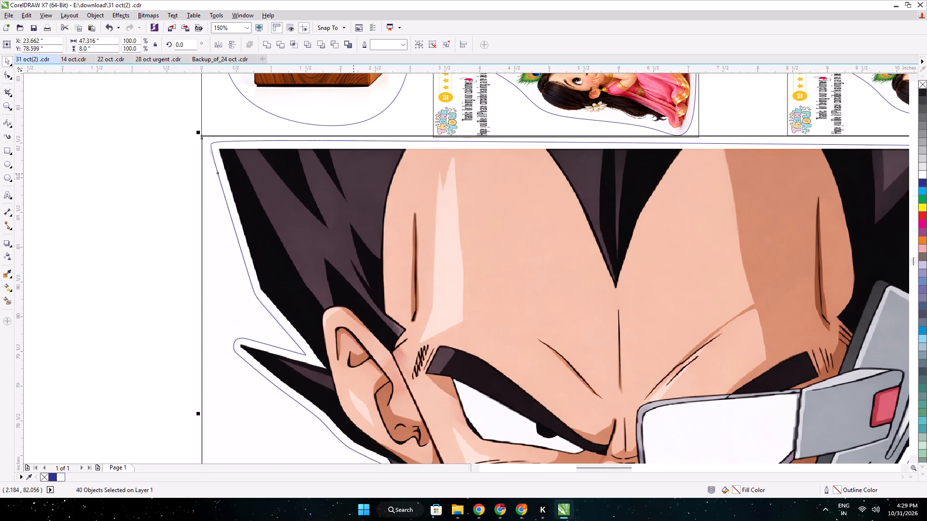
key(Left)
Stretch the Vegeta row sideways to the page's right-hand edge, making it about 47.5 inches wide.
scroll(354, 174, down, 4)
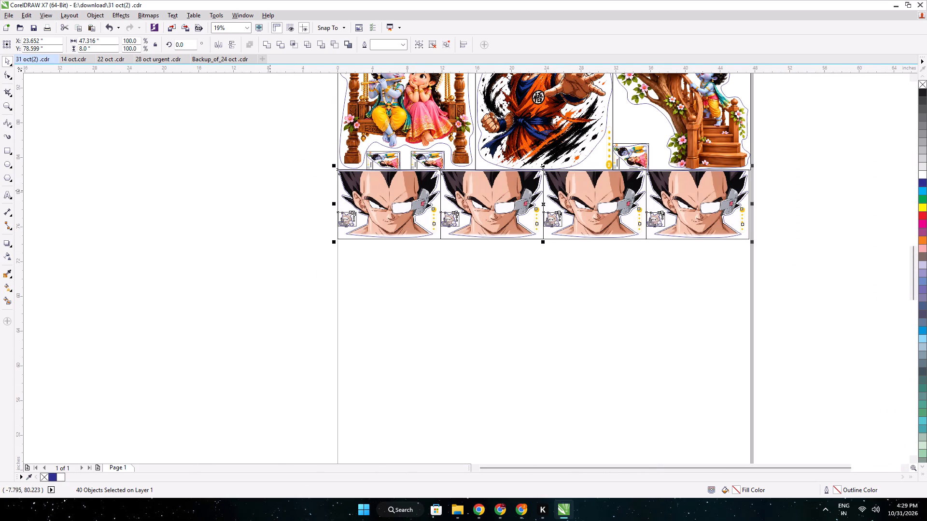
click(270, 191)
drag(781, 280, 284, 169)
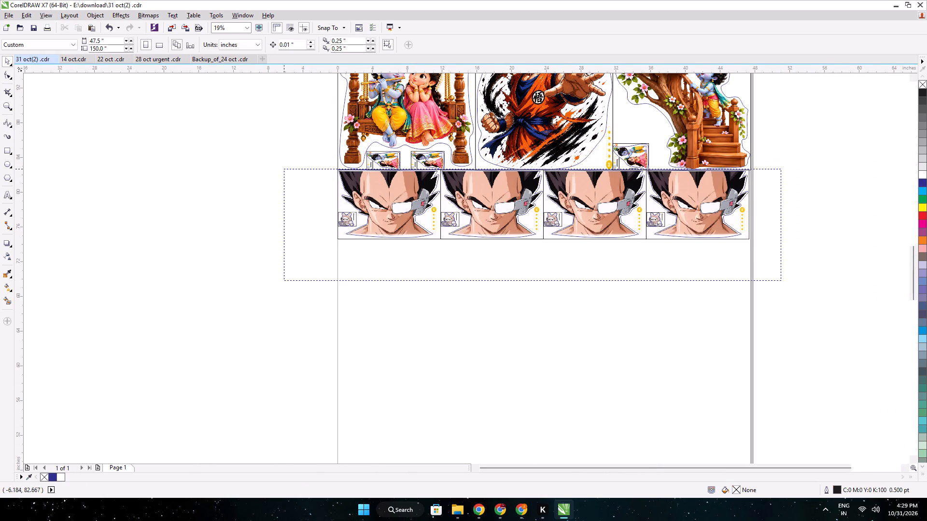
drag(284, 169, 284, 168)
scroll(752, 205, up, 2)
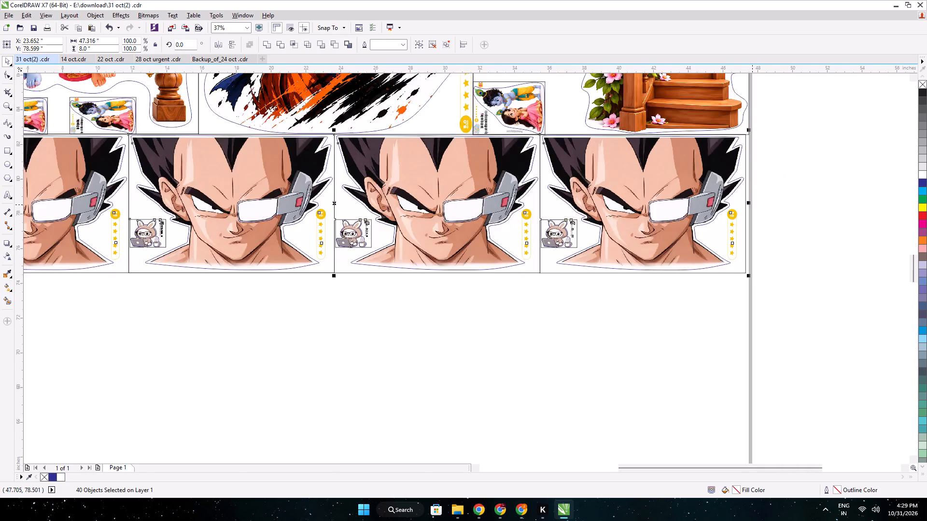
scroll(752, 205, up, 3)
drag(673, 220, 716, 224)
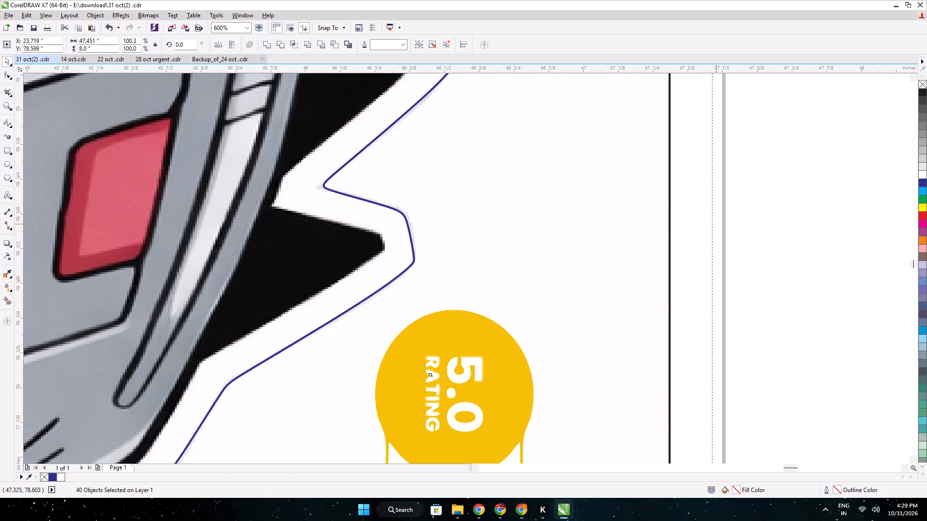
drag(716, 224, 726, 225)
click(750, 234)
scroll(693, 237, down, 6)
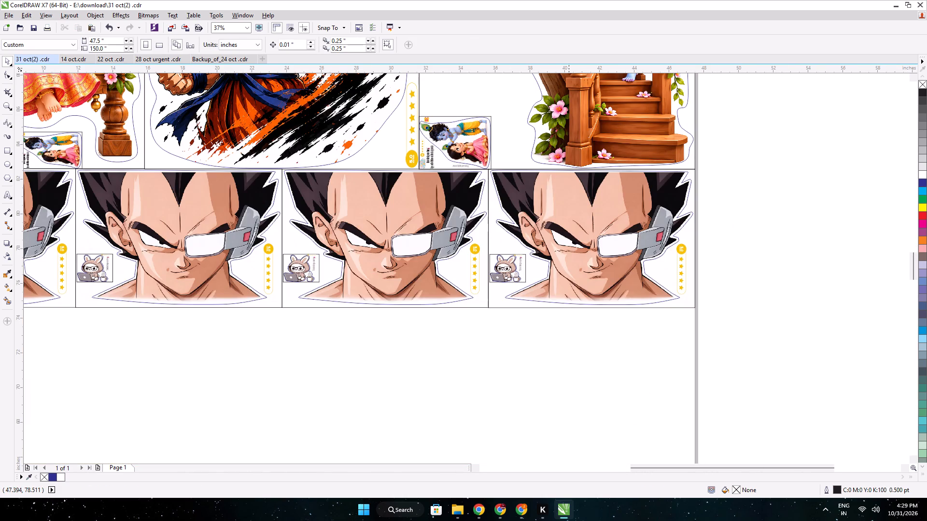
Open 21 oct .cdr from the Downloads folder and examine its sticker designs.
click(461, 509)
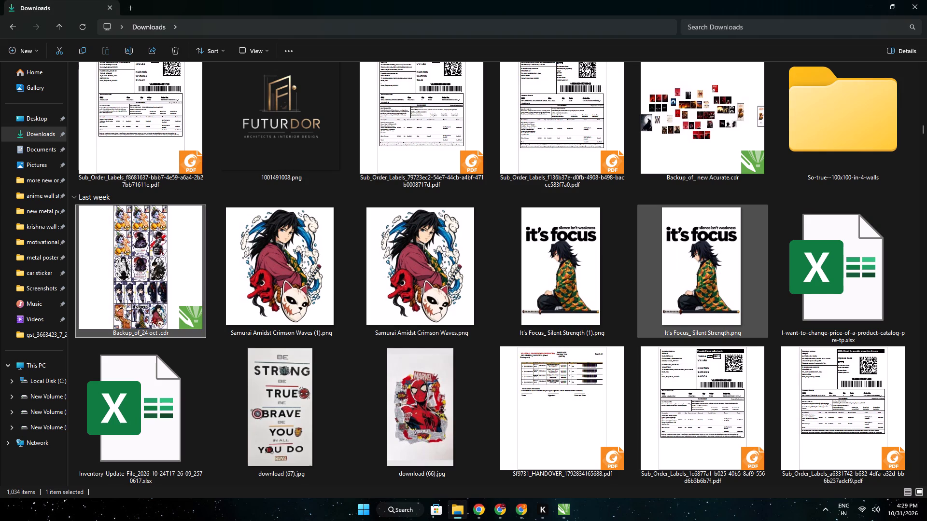
scroll(688, 315, down, 4)
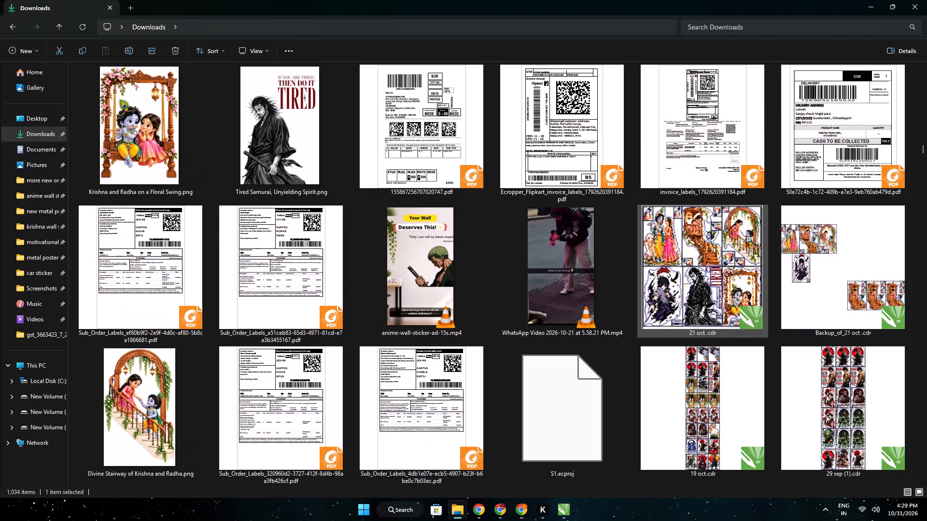
double_click(698, 301)
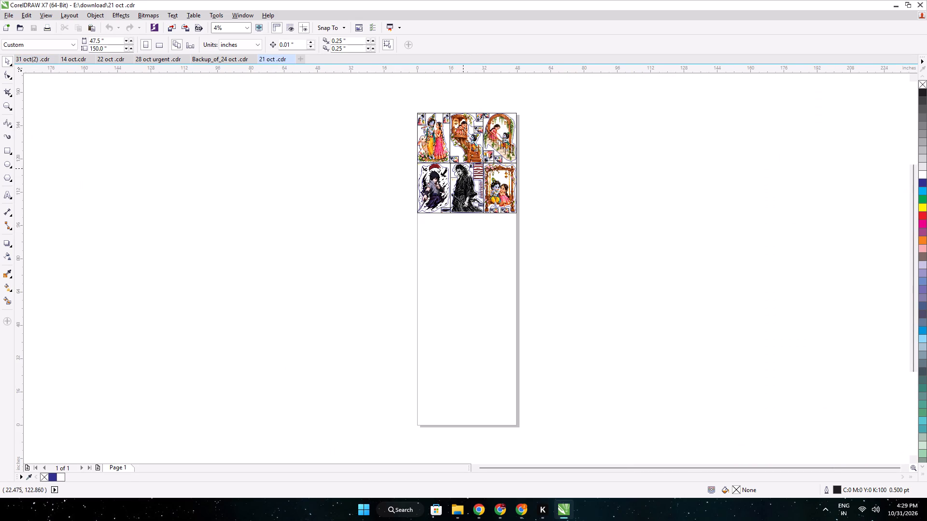
scroll(463, 168, up, 3)
scroll(463, 190, down, 3)
Browse back through the Downloads folder to the oldest print sheets and open 5 july trans (1).cdr.
click(464, 513)
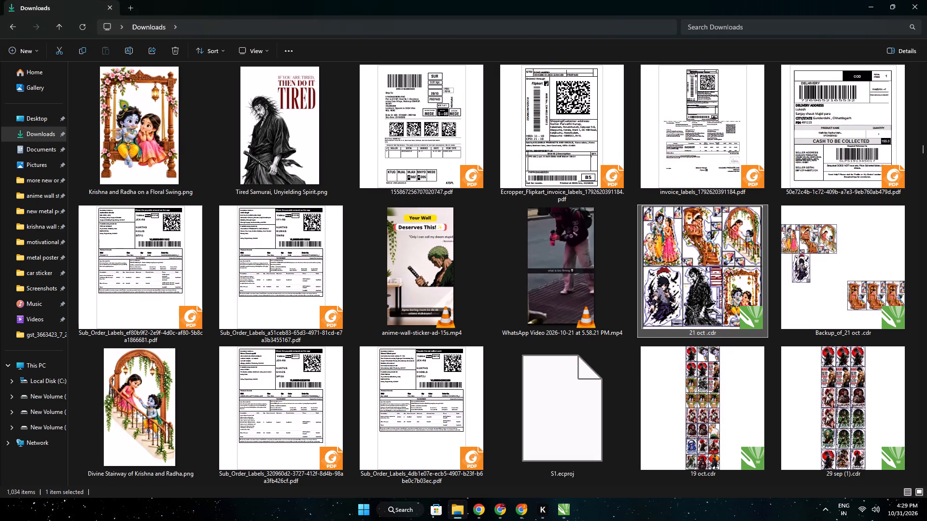
scroll(725, 260, down, 2)
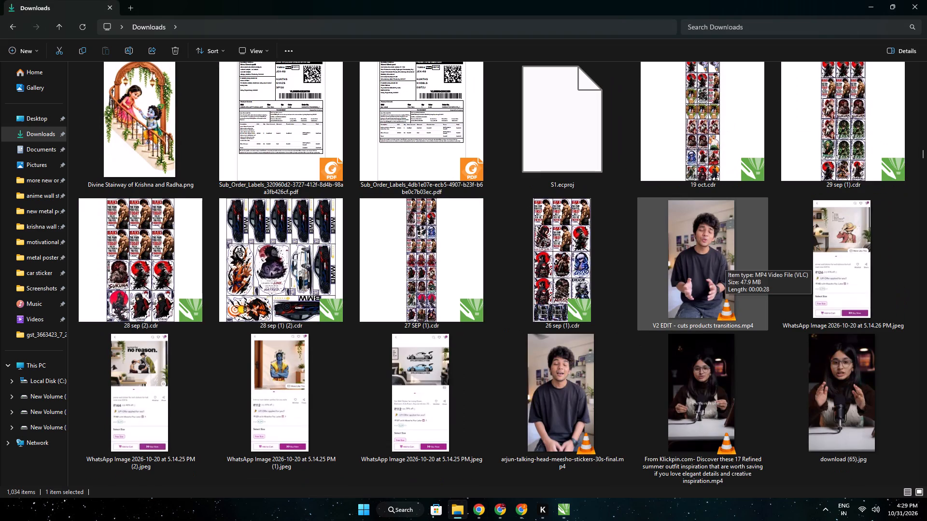
scroll(728, 262, down, 6)
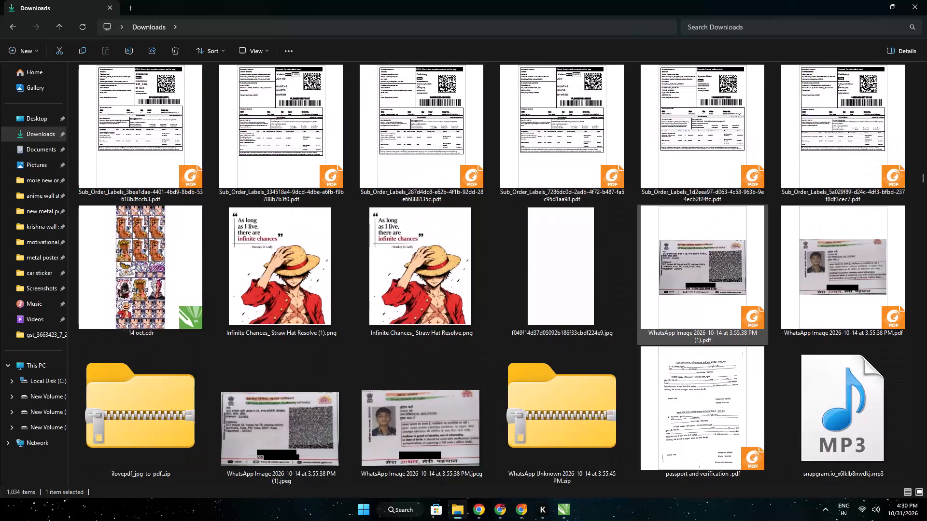
scroll(730, 263, up, 2)
scroll(825, 315, down, 6)
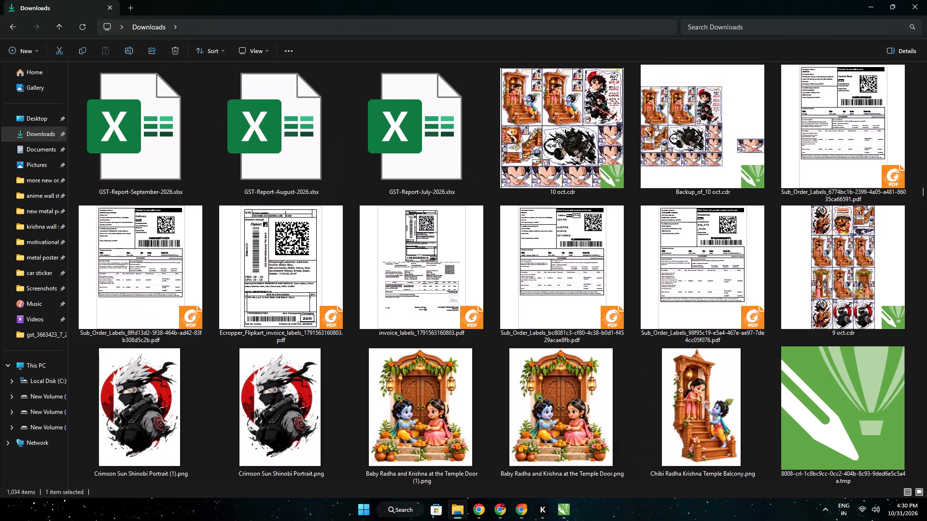
drag(921, 191, 899, 520)
scroll(869, 358, down, 3)
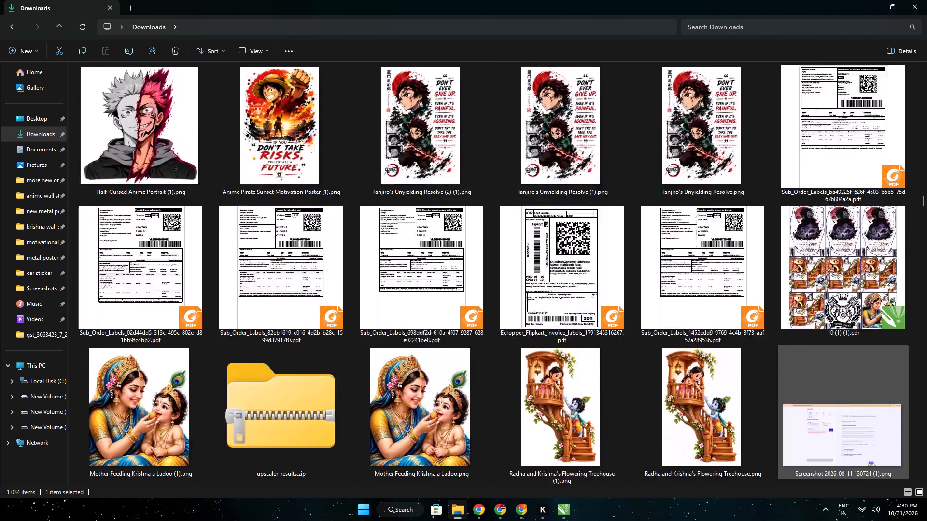
scroll(869, 358, down, 20)
scroll(869, 358, down, 4)
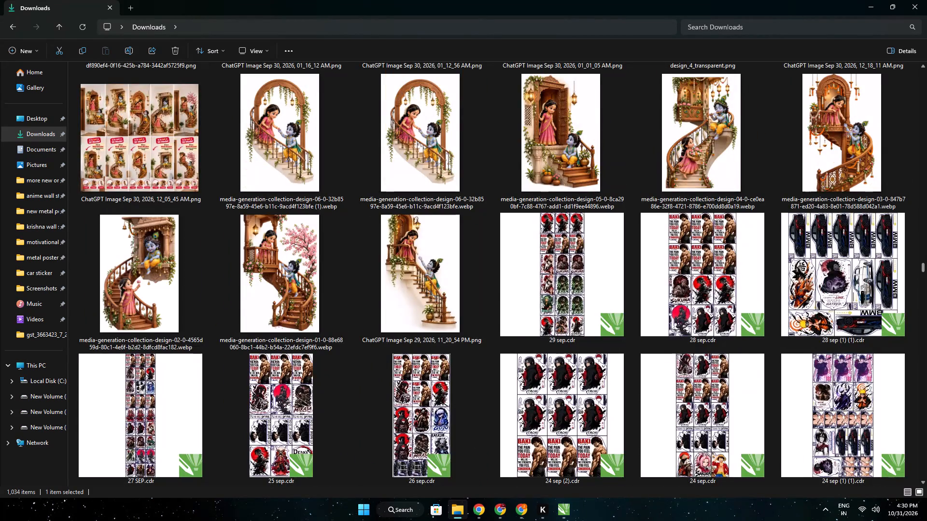
drag(923, 263, 925, 483)
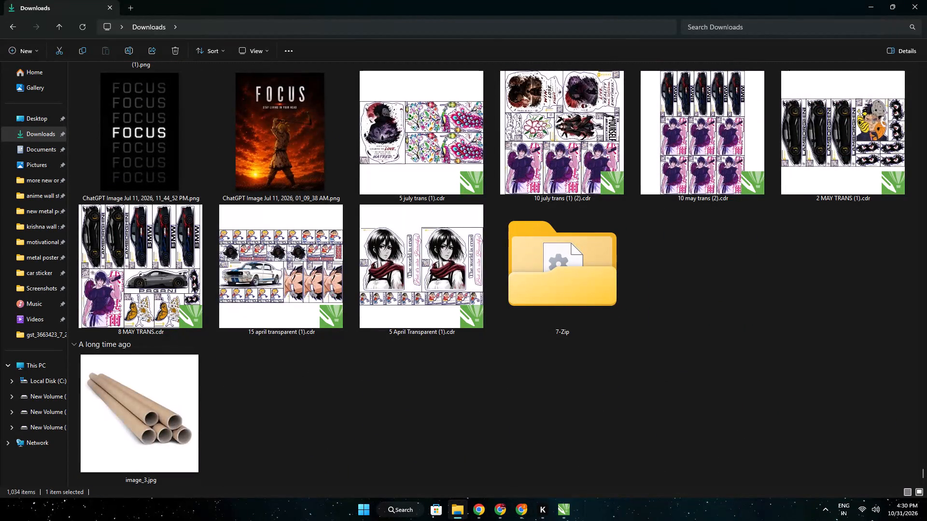
double_click(437, 137)
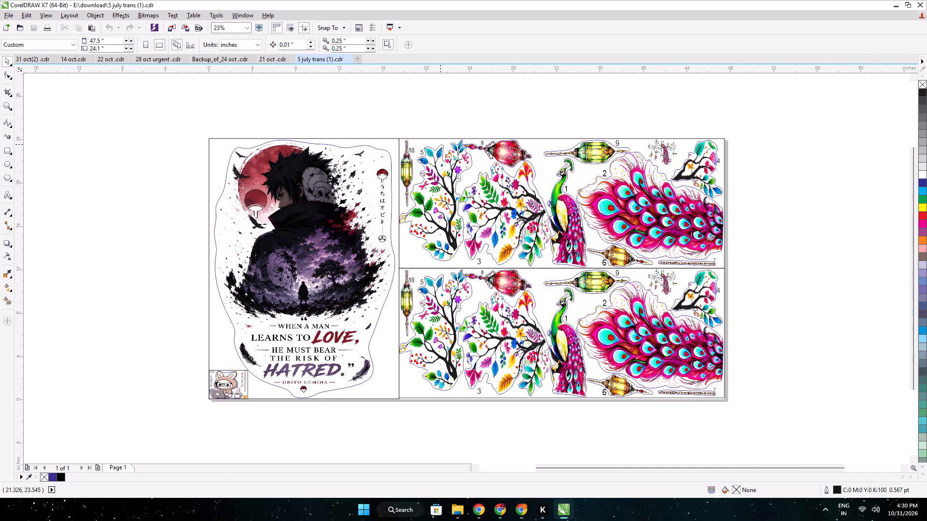
Copy the lower peacock-and-lanterns sticker group from the 5 july trans (1) sheet.
drag(747, 422, 409, 273)
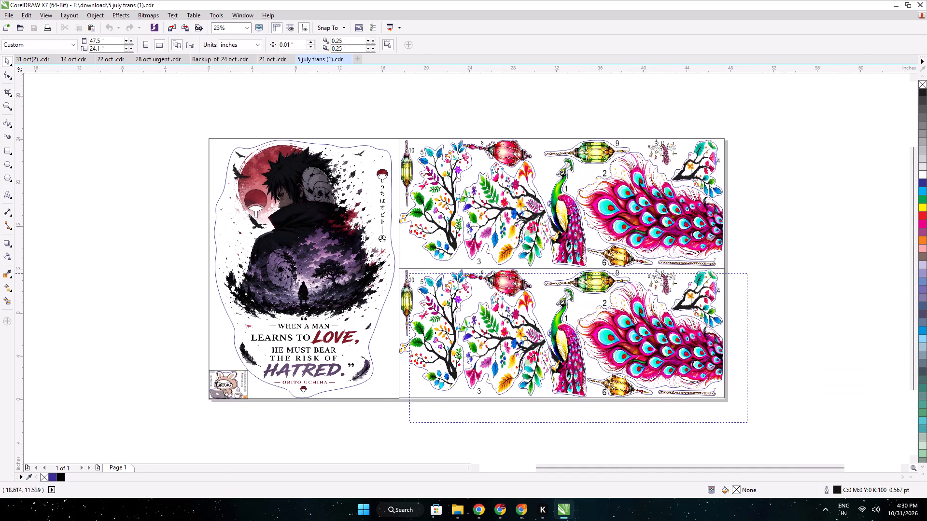
drag(409, 273, 396, 266)
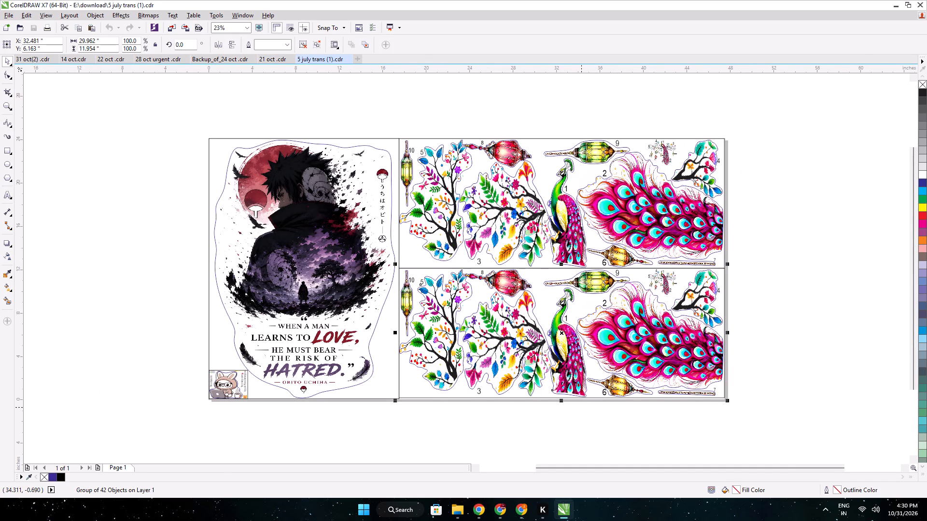
click(587, 414)
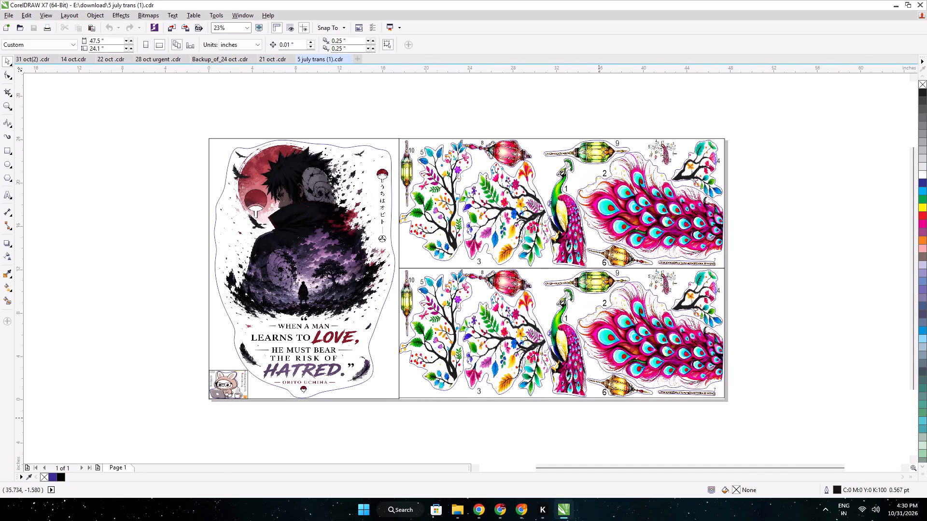
drag(599, 418, 542, 287)
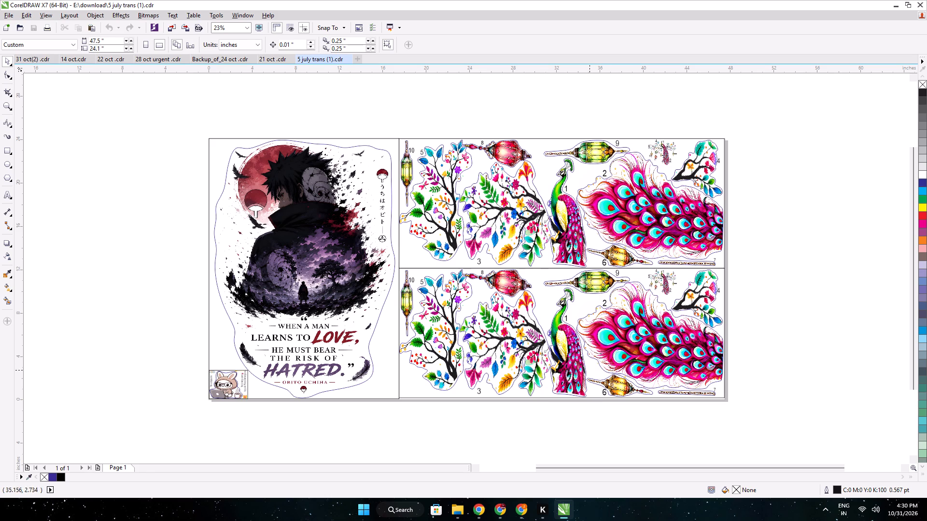
click(573, 365)
click(586, 407)
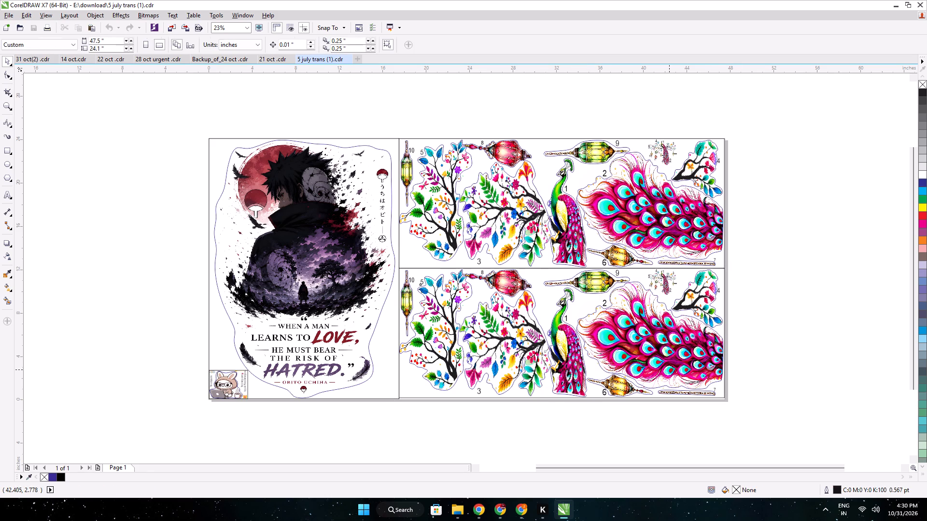
click(669, 370)
key(ctrl+c)
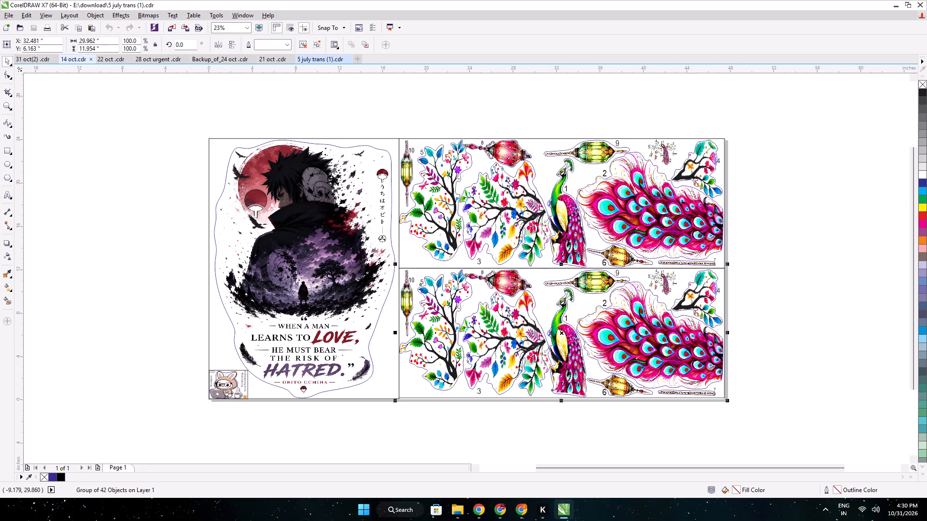
Paste the peacock sticker group into the 31 oct(2) sheet and move it just below the Vegeta row near the page's right-hand edge.
click(33, 55)
scroll(203, 203, down, 1)
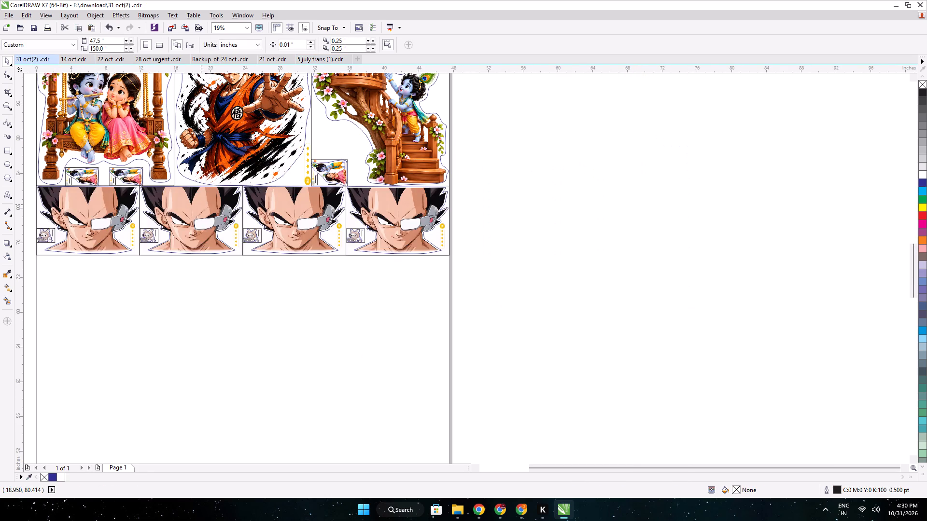
middle_drag(201, 205, 303, 208)
scroll(303, 208, down, 1)
key(ctrl+v)
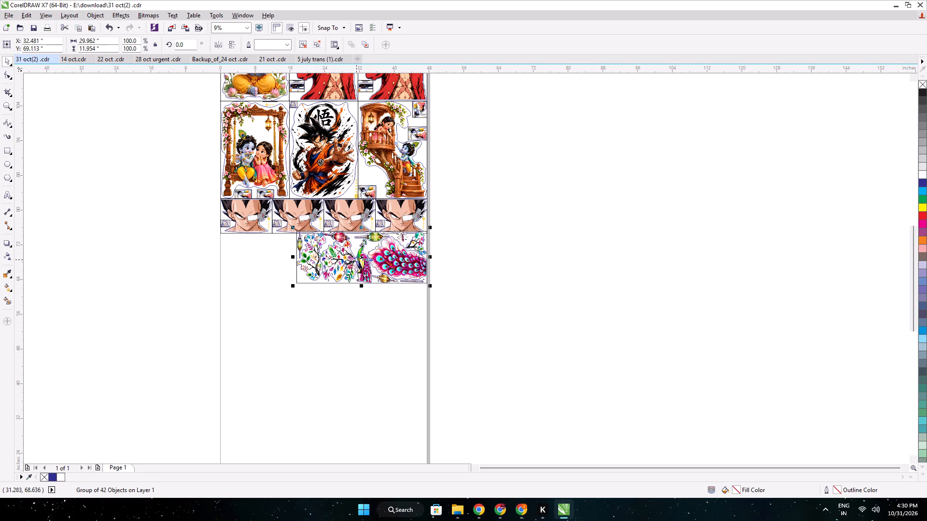
scroll(336, 238, up, 2)
drag(408, 254, 407, 262)
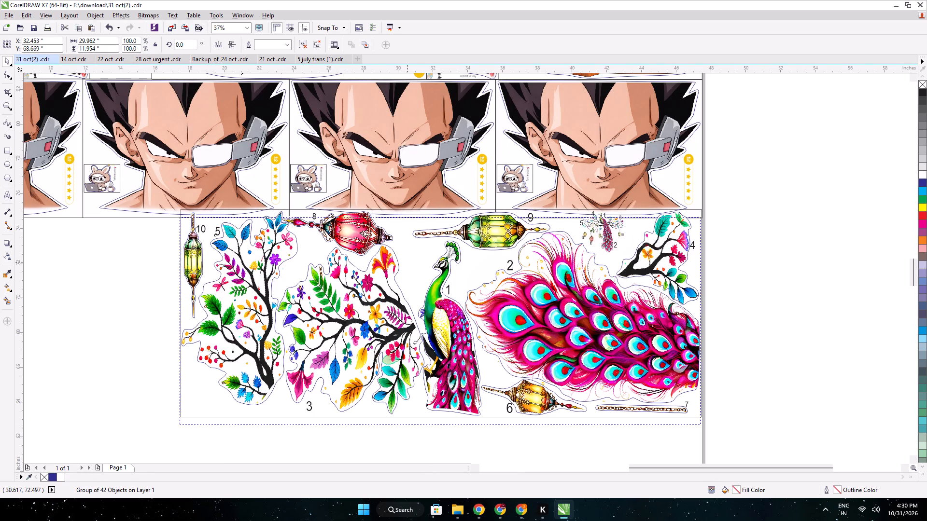
drag(407, 262, 406, 262)
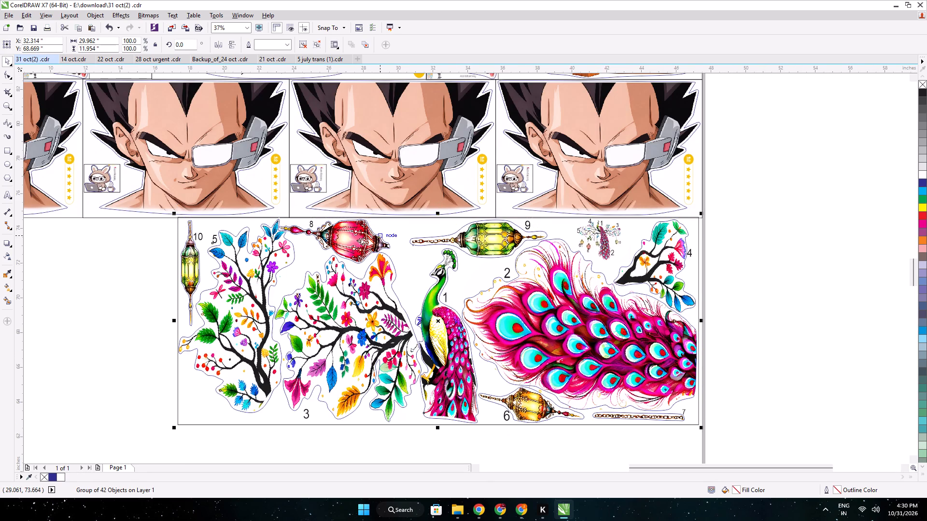
Nudge the peacock sticker group down slightly so its upper edge lines up with the bottom of the Vegeta row.
scroll(365, 211, up, 1)
key(Down)
key(Down)
key(Down)
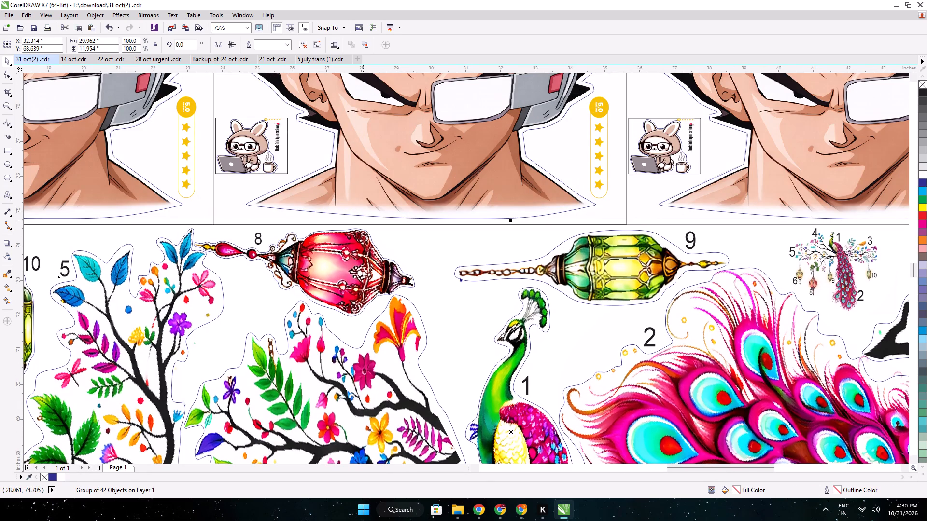
key(Down)
scroll(363, 223, down, 2)
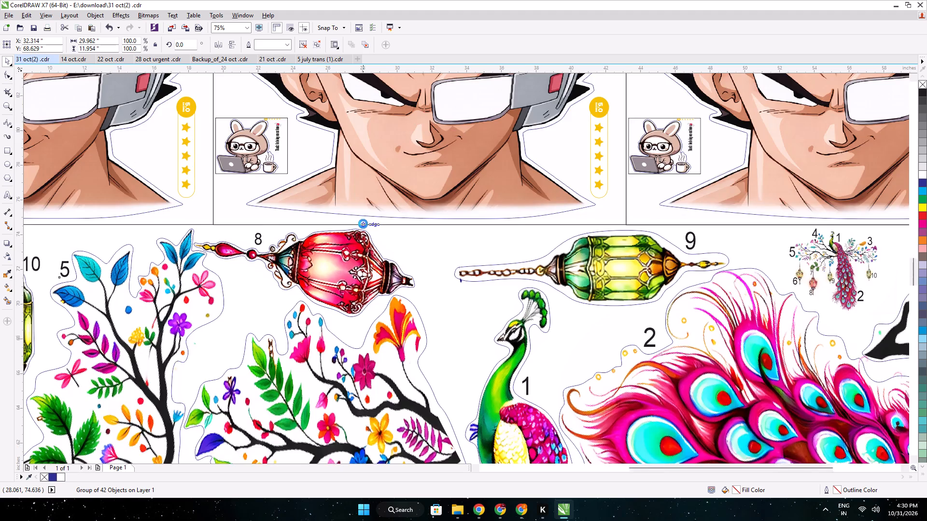
middle_drag(315, 237, 393, 240)
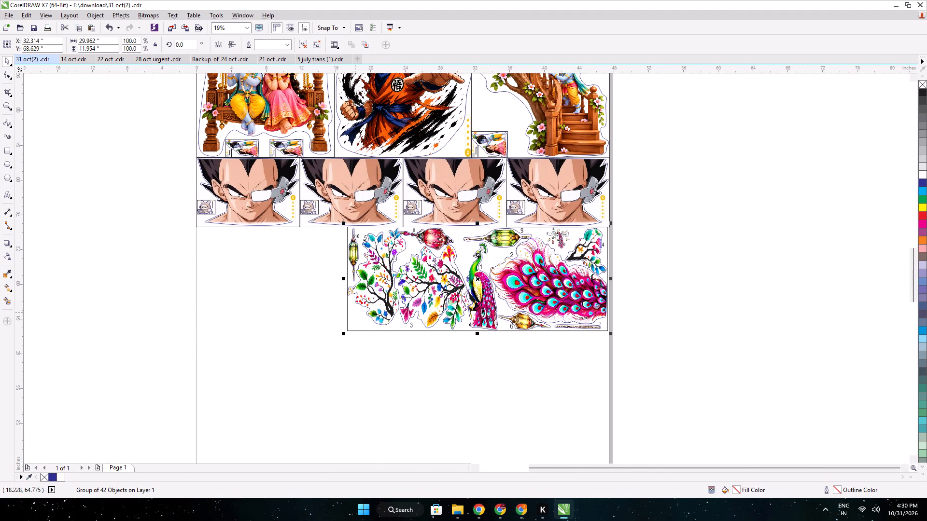
Stretch the peacock sticker group horizontally to about 30.16 in wide so its frame meets the page's right-hand edge.
scroll(611, 280, up, 2)
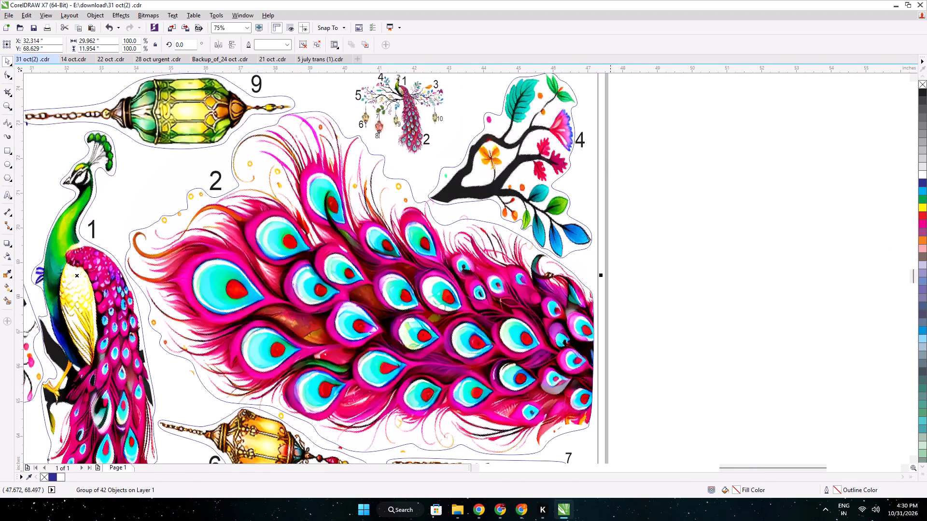
scroll(610, 280, up, 1)
drag(589, 272, 601, 274)
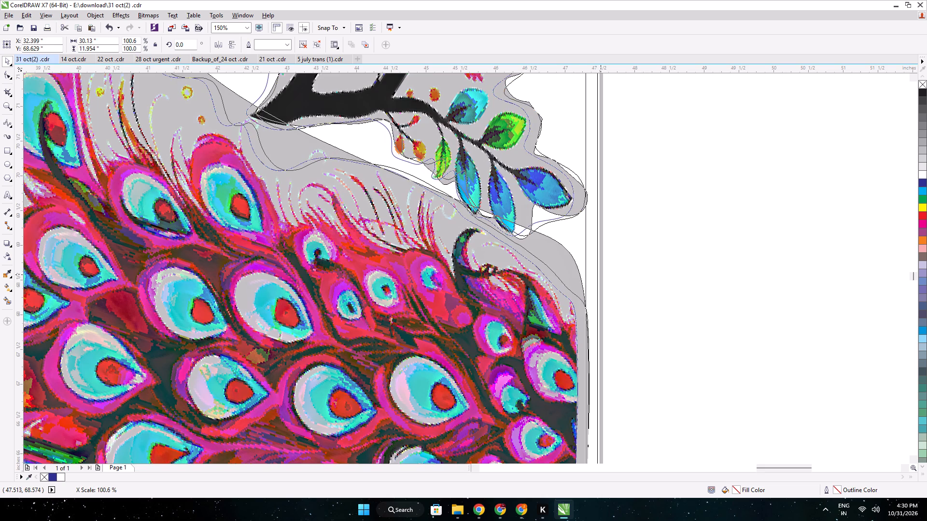
drag(601, 274, 603, 275)
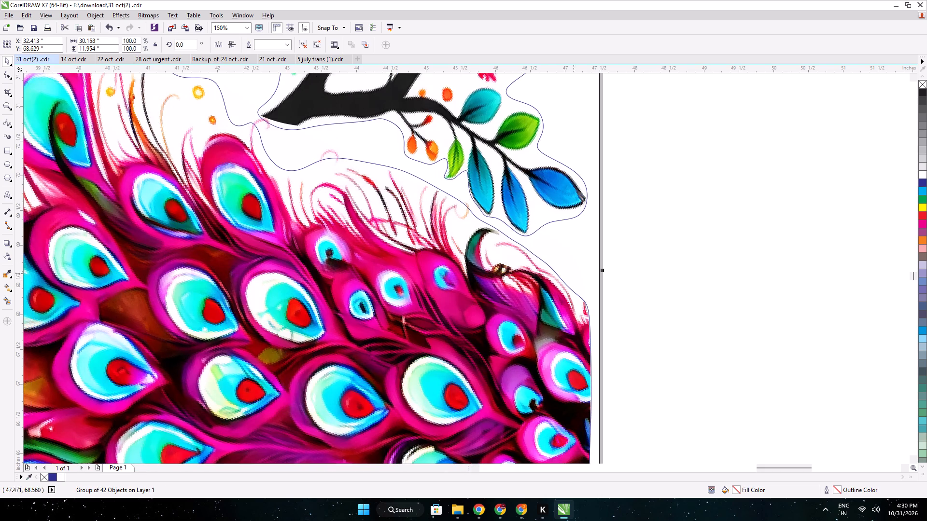
Duplicate the last framed Vegeta sticker in the row and move the copy to the empty space at the page's left-hand edge below.
scroll(495, 260, down, 2)
scroll(416, 242, down, 1)
middle_drag(407, 226, 446, 293)
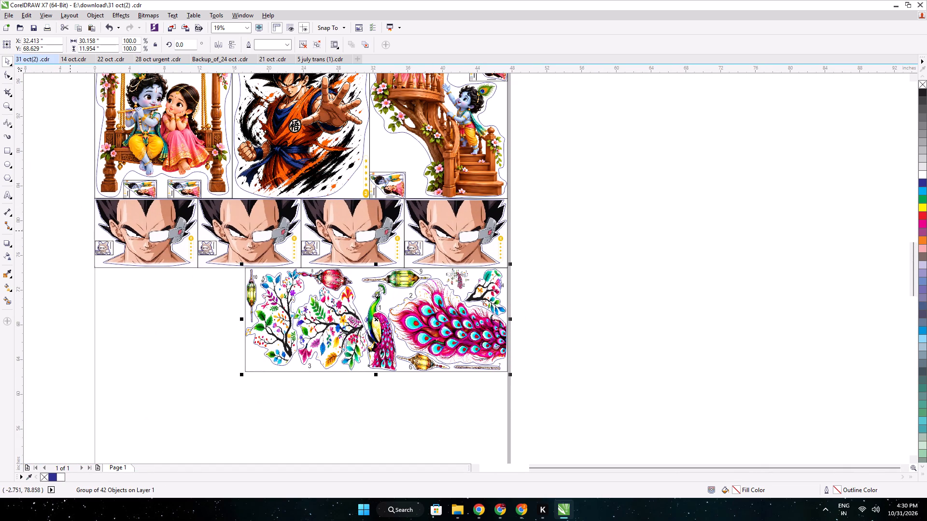
click(70, 231)
scroll(519, 258, up, 2)
scroll(470, 275, down, 1)
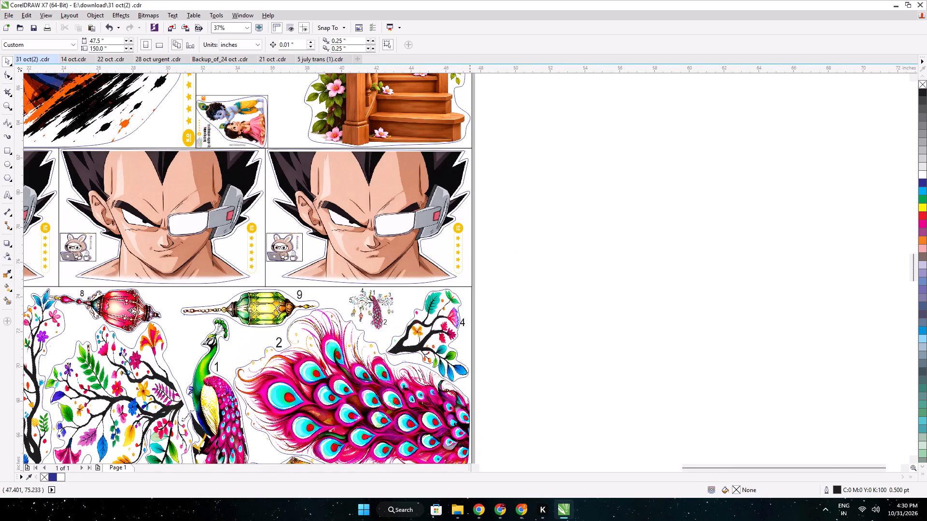
drag(481, 292, 262, 147)
middle_drag(270, 169, 578, 211)
scroll(579, 211, down, 1)
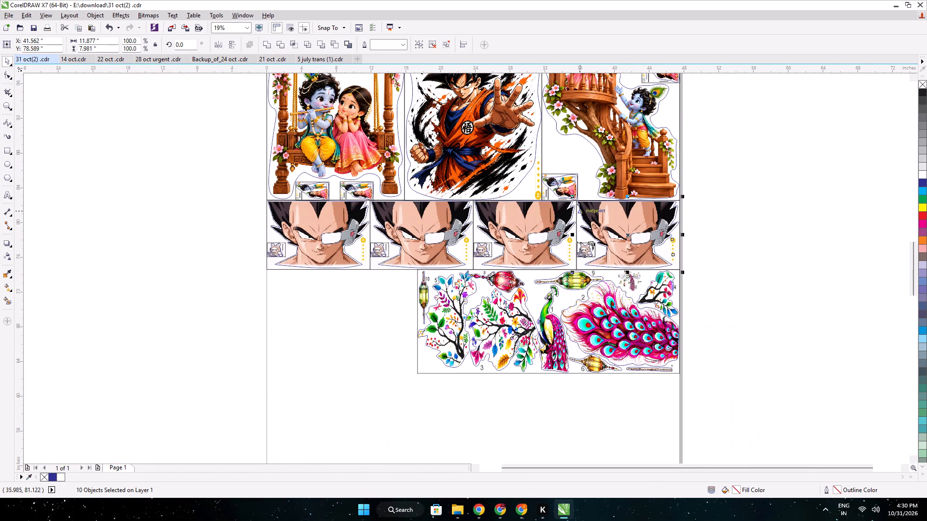
key(ctrl+d)
drag(626, 243, 314, 331)
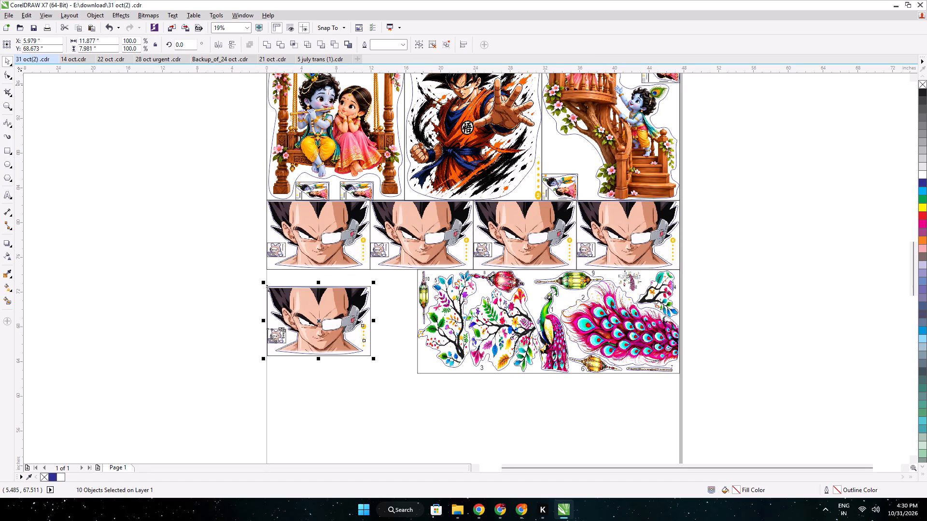
Rotate the Vegeta copy 90 degrees and fit it against the page's left-hand edge, directly beneath the Vegeta row.
double_click(183, 43)
key(9)
key(0)
key(Return)
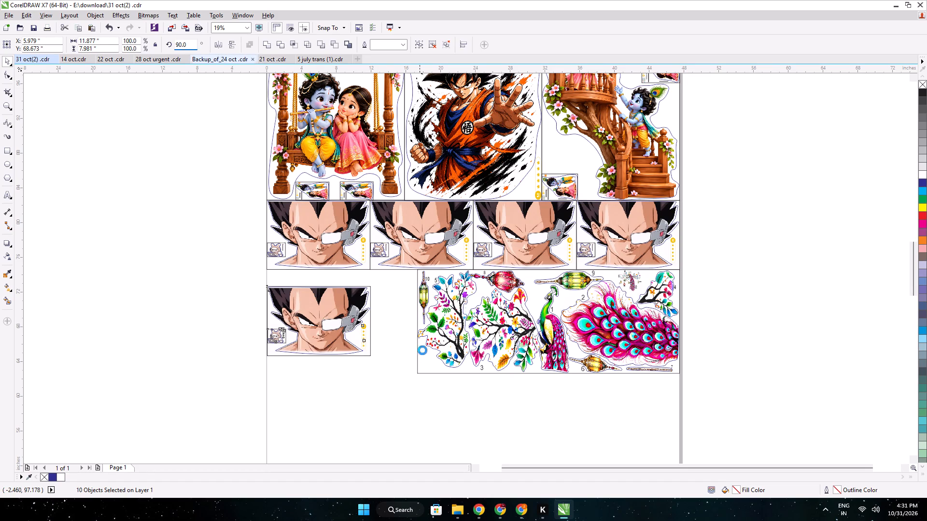
scroll(290, 274, up, 3)
drag(300, 290, 246, 285)
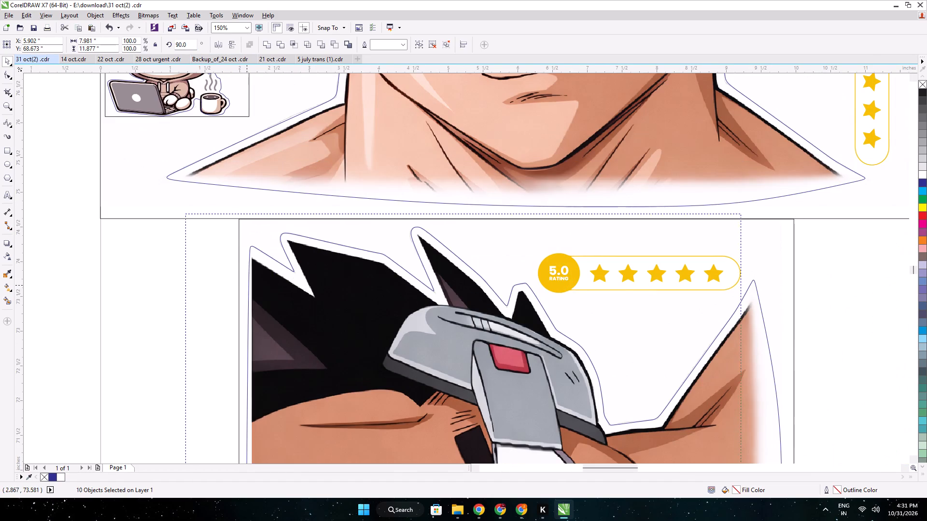
drag(246, 285, 163, 290)
double_click(163, 289)
key(Left)
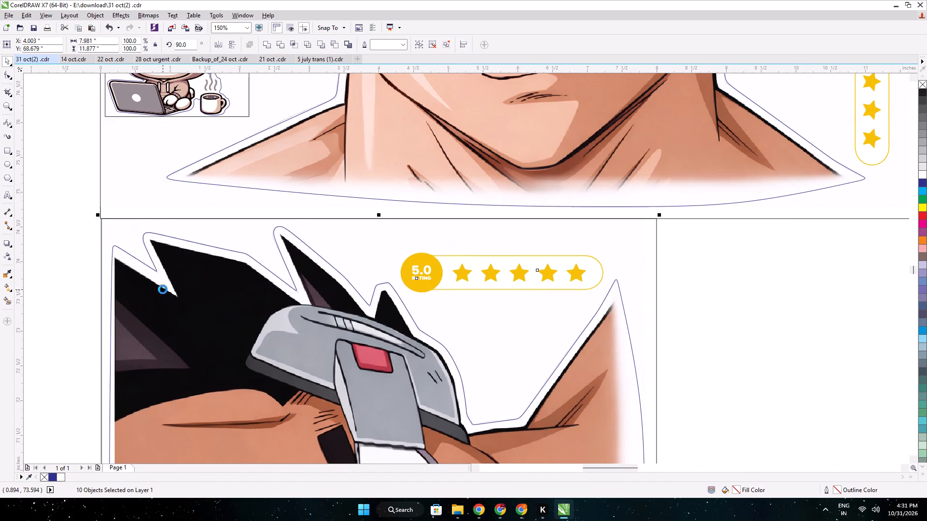
key(Left)
Duplicate the rotated Vegeta sticker, set the new copy's rotation to 90 degrees, and move it between the first one and the peacock group.
scroll(186, 292, down, 2)
middle_drag(236, 337, 326, 110)
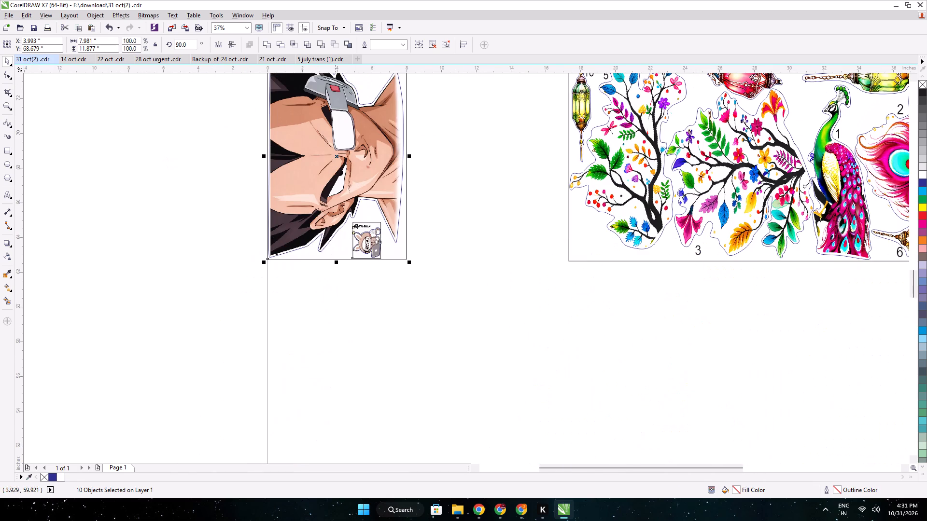
middle_drag(472, 260, 394, 299)
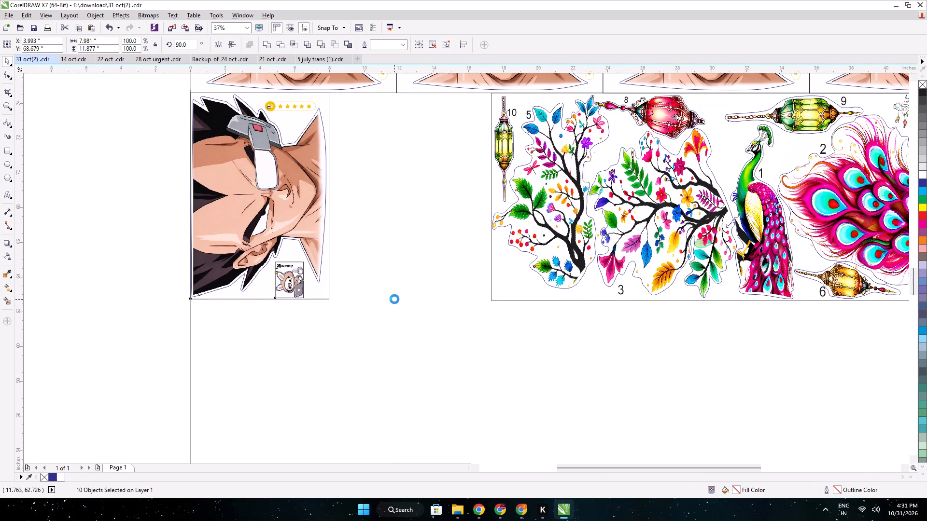
key(ctrl+d)
scroll(344, 229, down, 1)
middle_drag(187, 299, 349, 300)
double_click(185, 47)
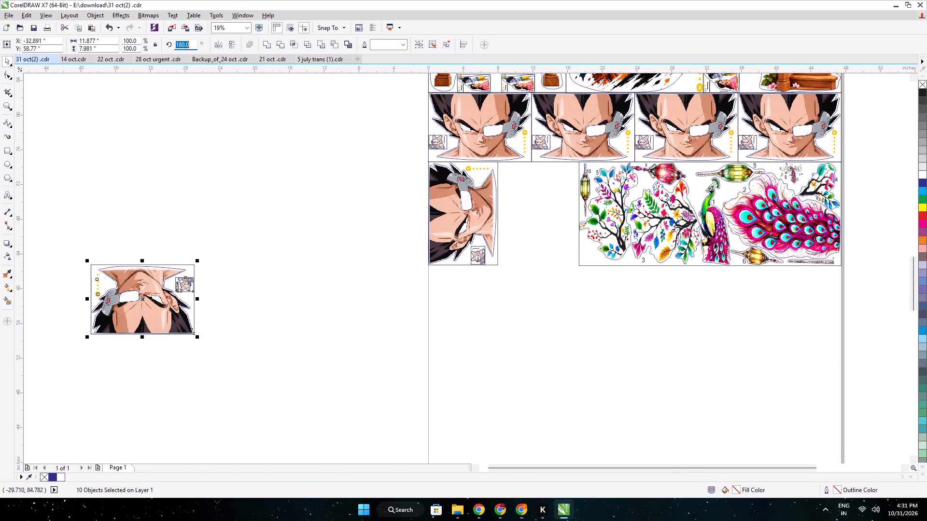
key(9)
key(0)
key(Return)
drag(159, 283, 556, 201)
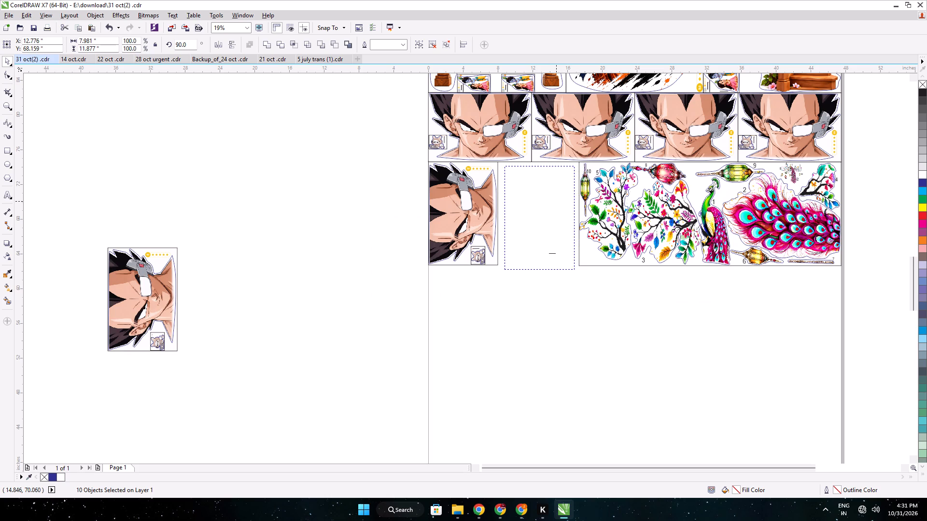
drag(556, 201, 555, 200)
click(553, 199)
Fit the second rotated Vegeta sticker flush against the first one, with its top edge meeting the row above.
scroll(522, 168, up, 2)
click(498, 197)
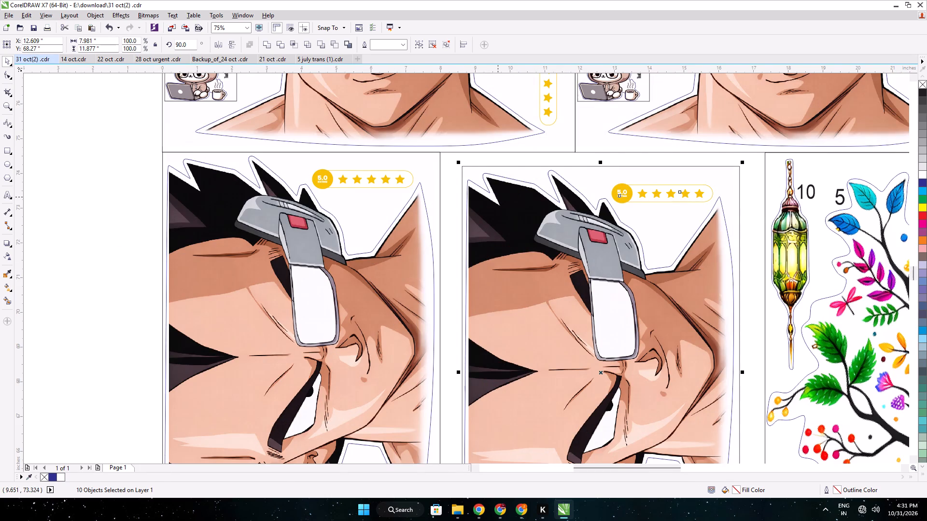
drag(496, 196, 477, 187)
key(Up)
key(Up)
key(Up)
key(Up)
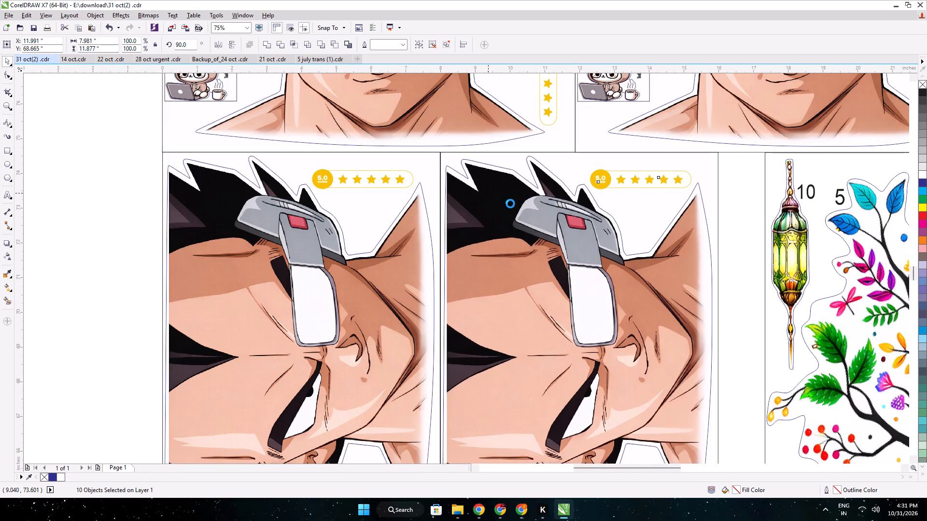
key(Down)
Stretch the two rotated Vegeta stickers together to about 17.33 in wide so they reach the peacock group's frame.
scroll(604, 243, down, 2)
click(647, 353)
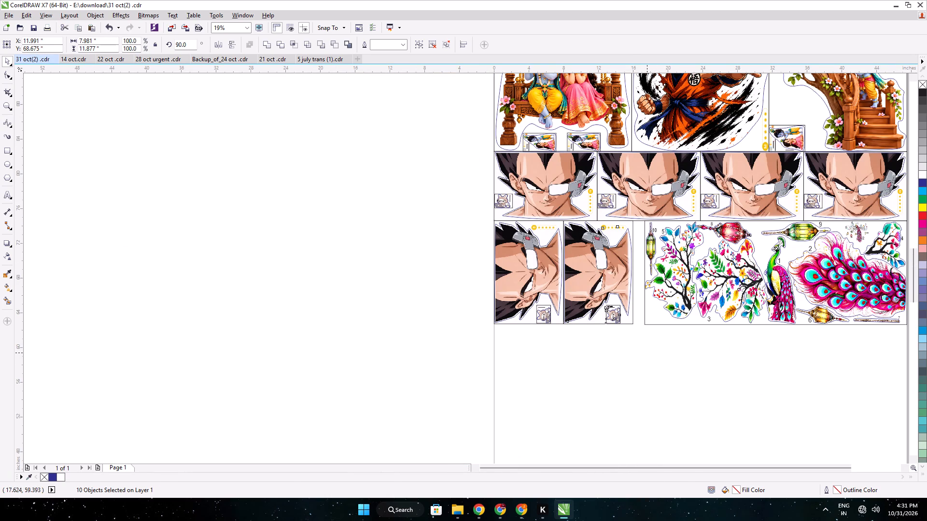
drag(647, 353, 468, 219)
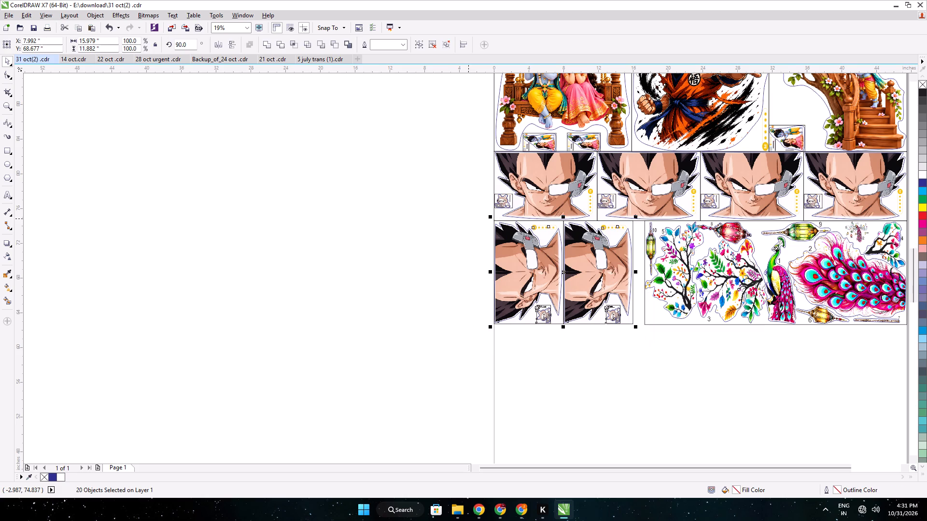
scroll(646, 269, up, 3)
drag(574, 260, 574, 260)
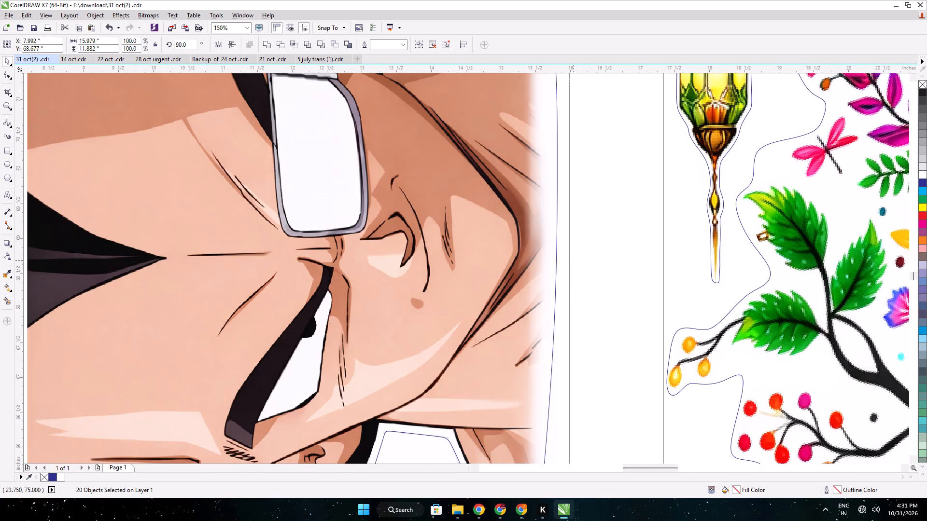
drag(574, 260, 667, 278)
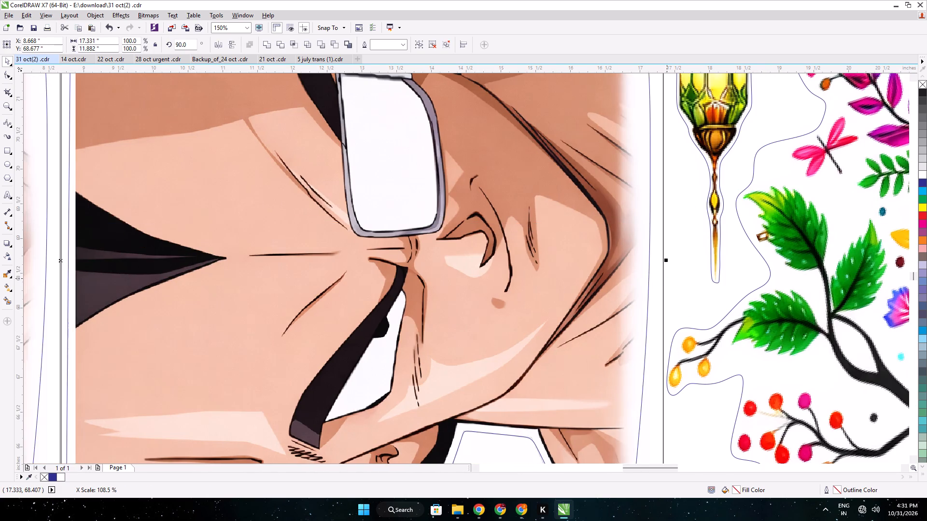
Select all the sticker artwork on the sheet and set its overall height to 87 in.
scroll(660, 279, down, 5)
click(704, 309)
drag(819, 320, 659, 249)
scroll(678, 260, down, 1)
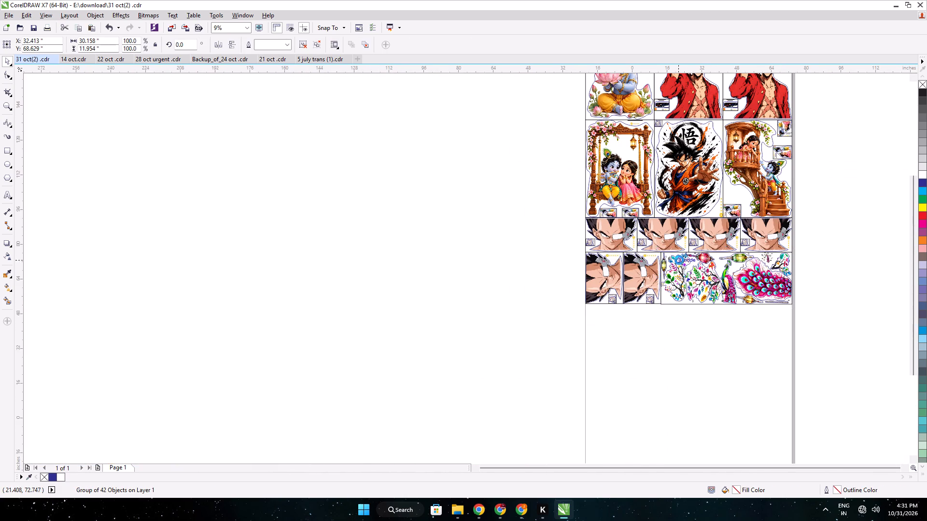
middle_drag(712, 226, 664, 267)
click(545, 192)
drag(577, 95, 577, 96)
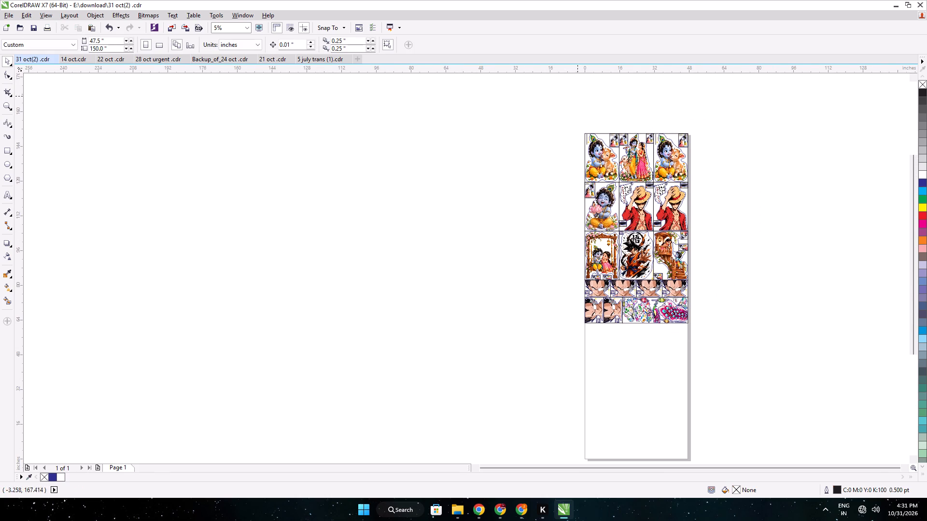
drag(577, 96, 739, 356)
double_click(85, 49)
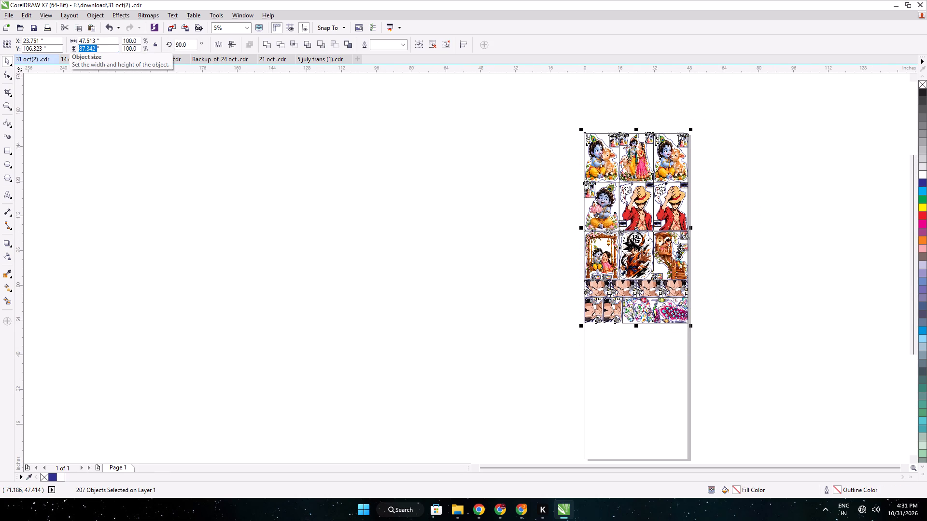
text(87)
key(Return)
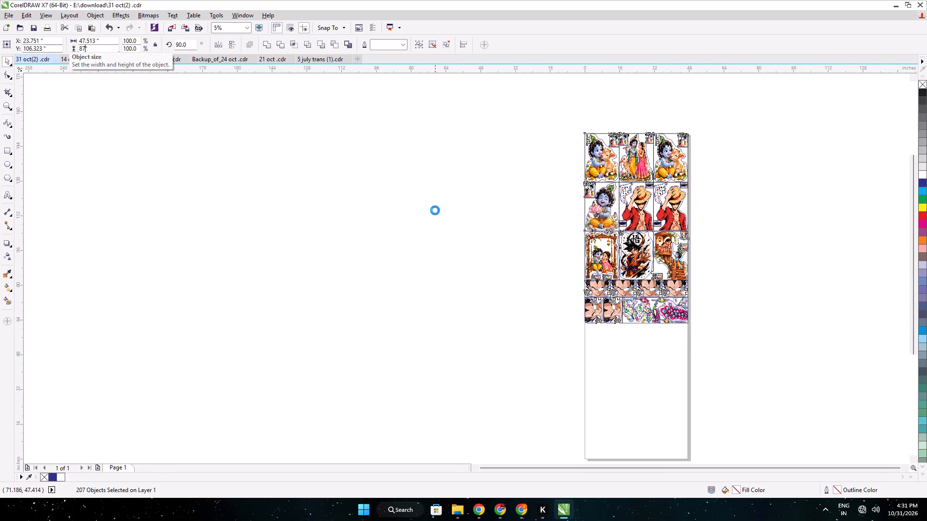
scroll(591, 134, up, 4)
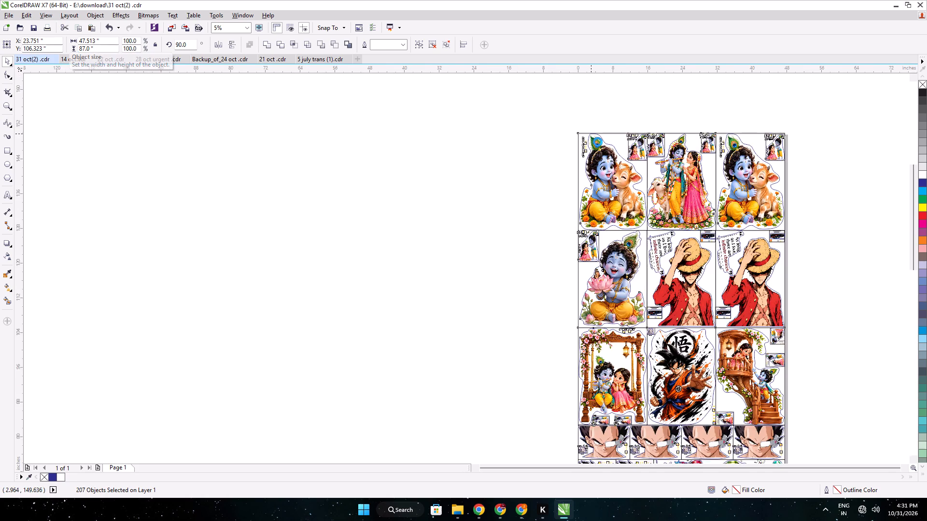
scroll(473, 208, down, 4)
click(447, 212)
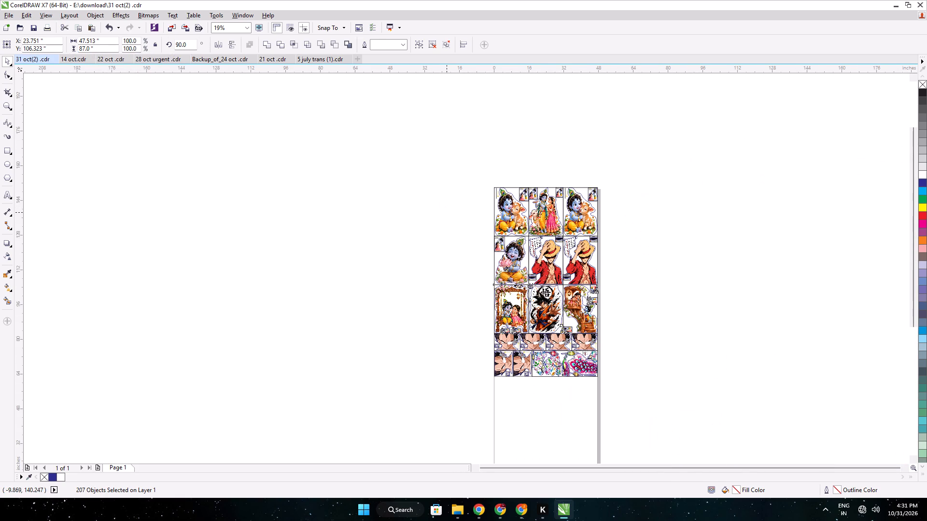
Save a copy of the sticker sheet in Downloads as "31 oct(3) .cdr", keeping the CDR format and Version 17.0.
key(ctrl+shift+s)
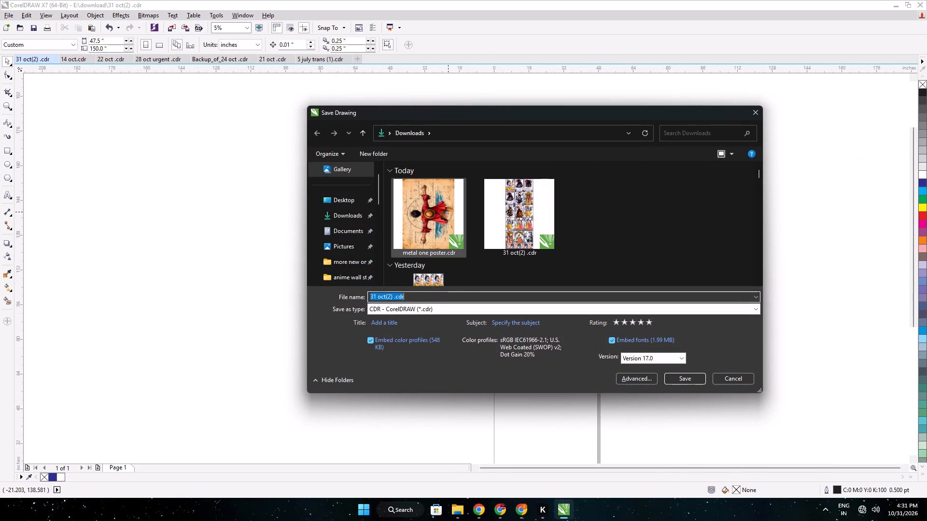
click(374, 297)
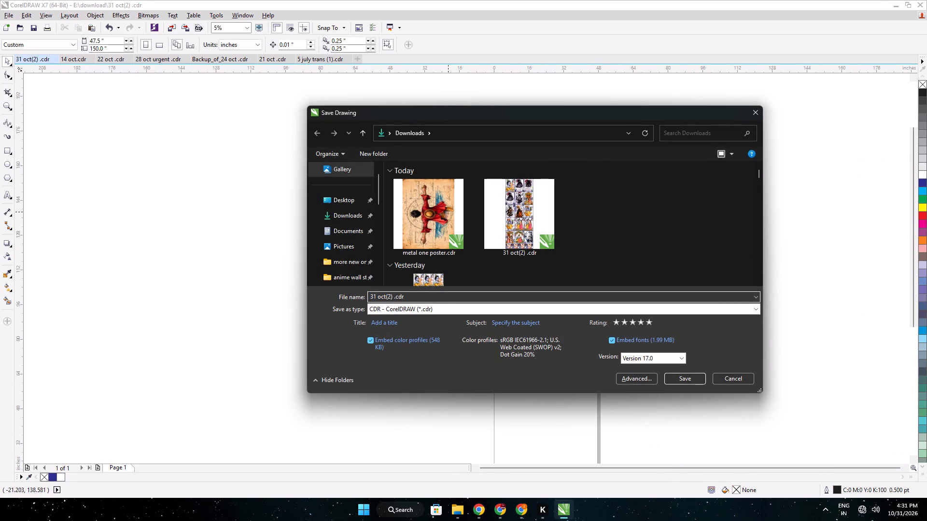
key(Right)
key(BackSpace)
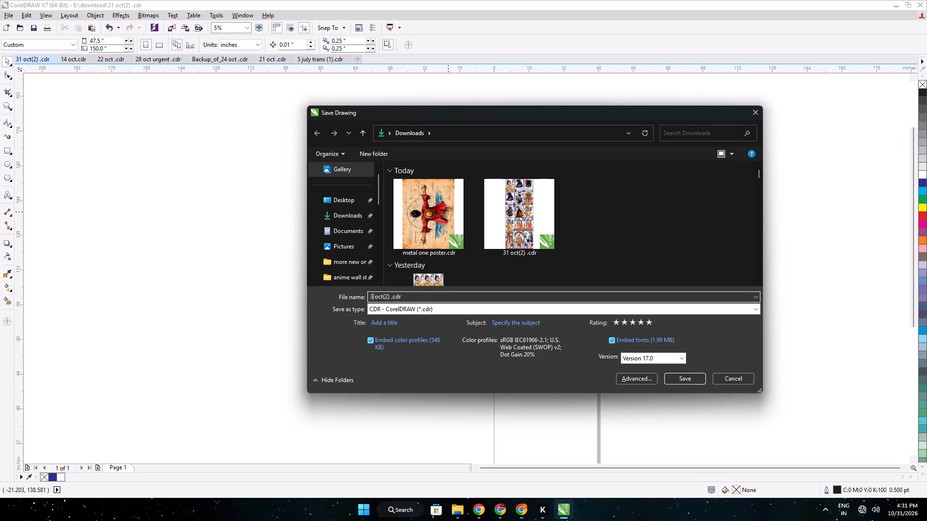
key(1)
click(388, 296)
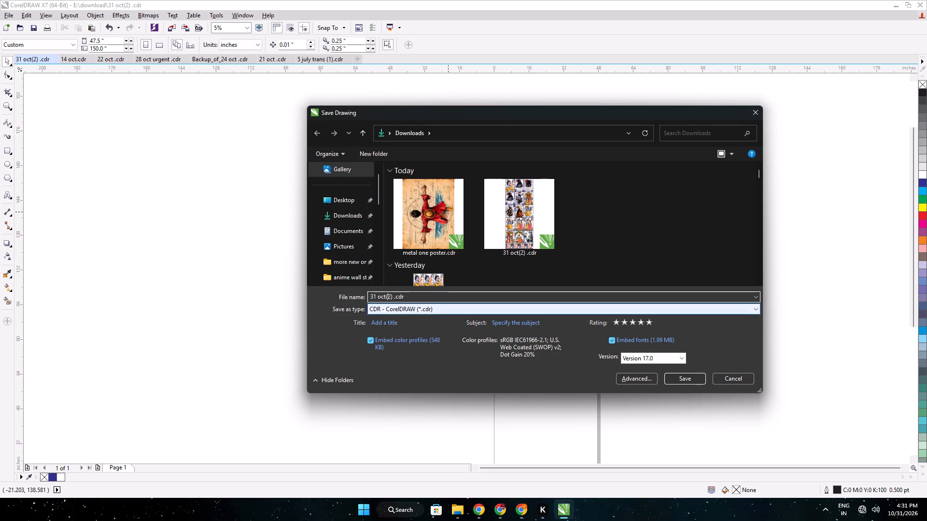
key(Right)
key(BackSpace)
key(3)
click(693, 375)
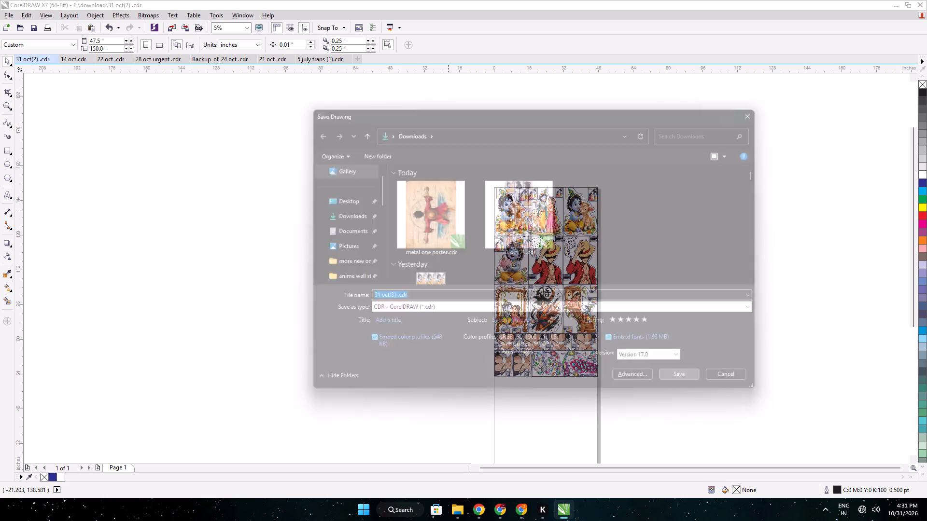
Switch to Chrome and start an address lookup beginning with "m" in a new browser tab.
click(480, 507)
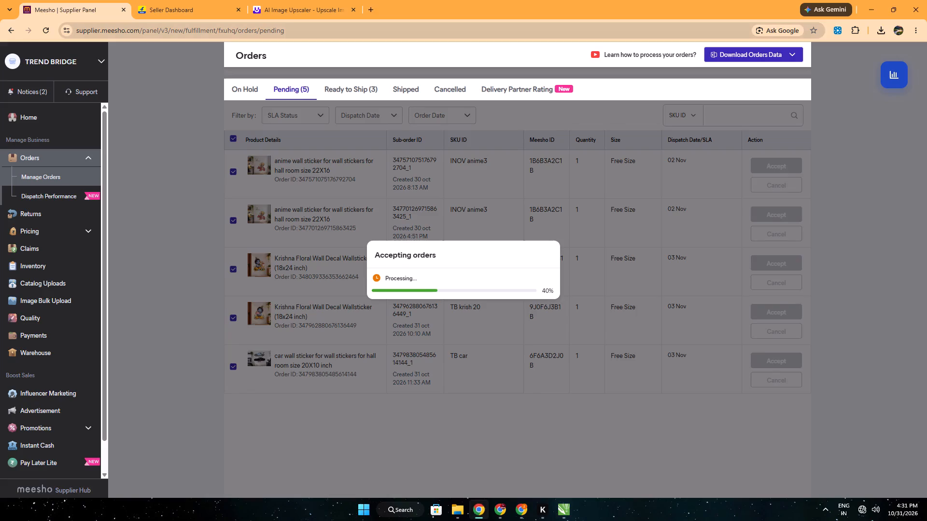
click(375, 12)
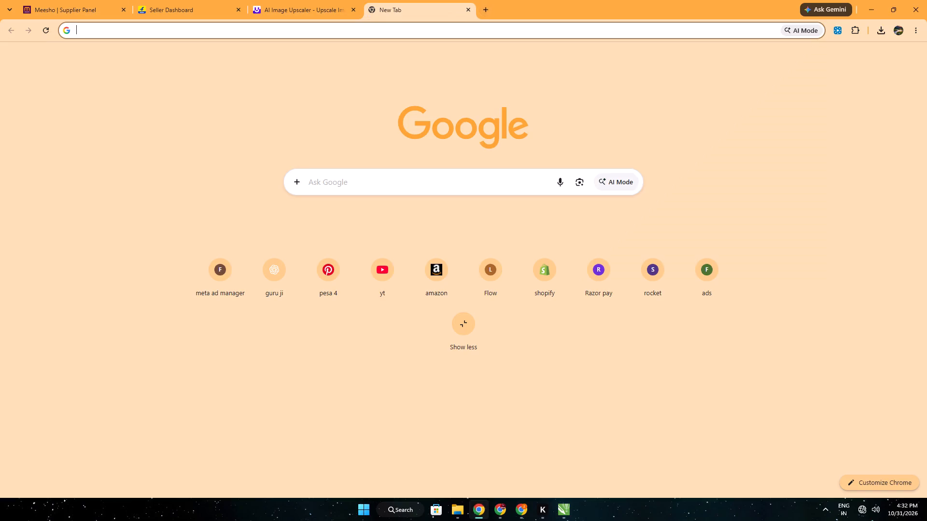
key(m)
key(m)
key(BackSpace)
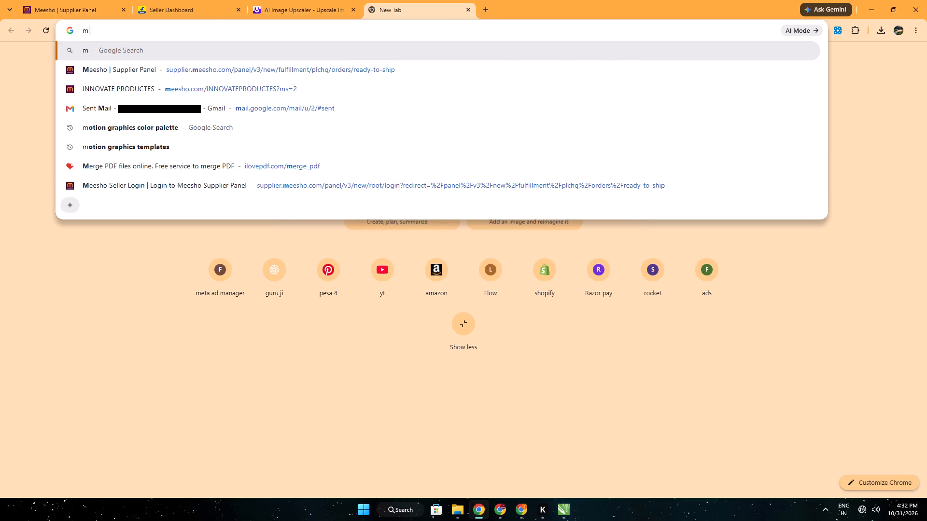
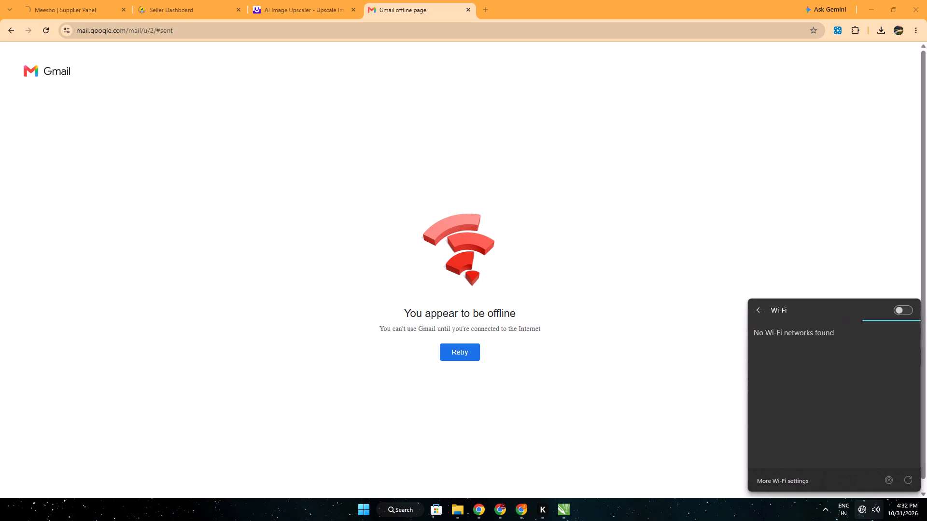
Turn the computer's Wi-Fi back on to restore the internet connection for Gmail.
click(904, 313)
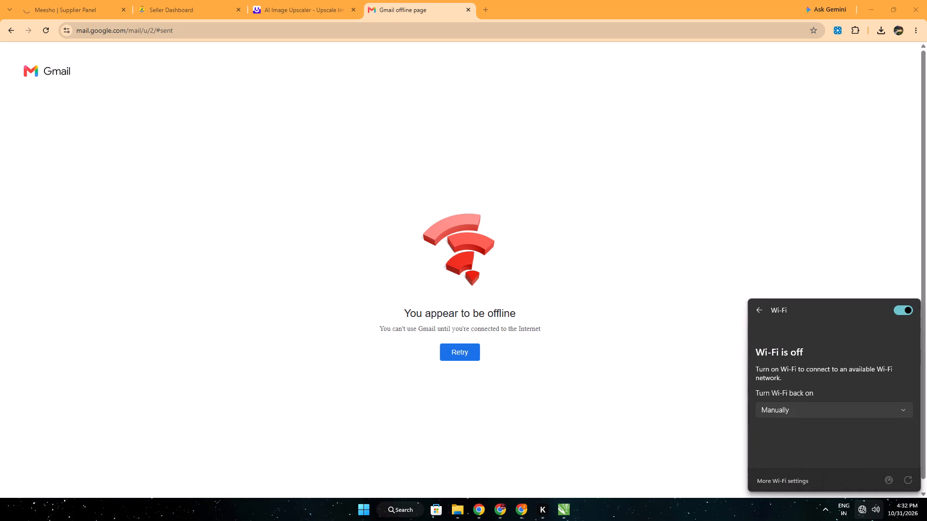
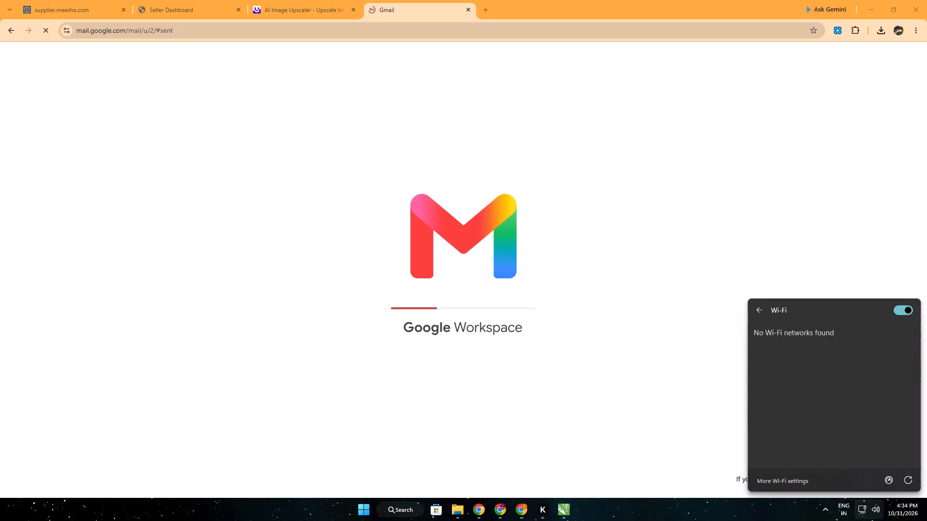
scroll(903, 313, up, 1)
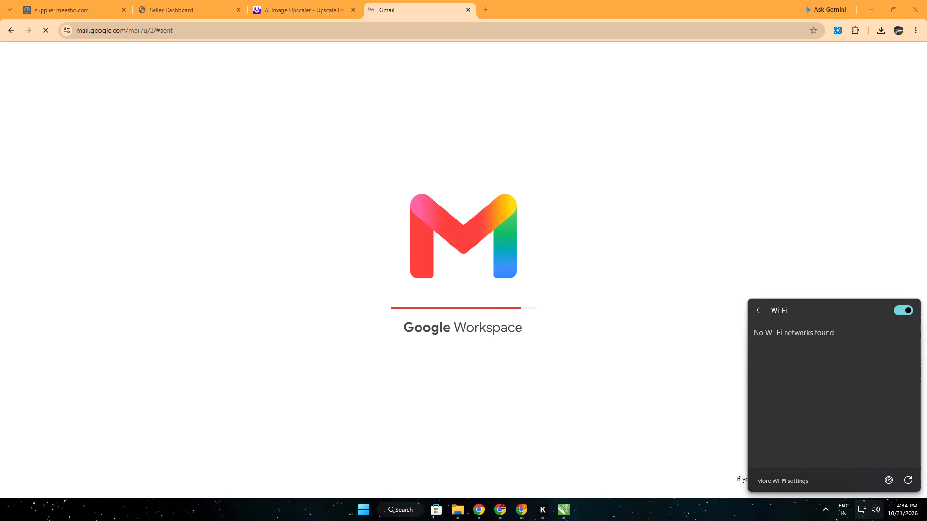
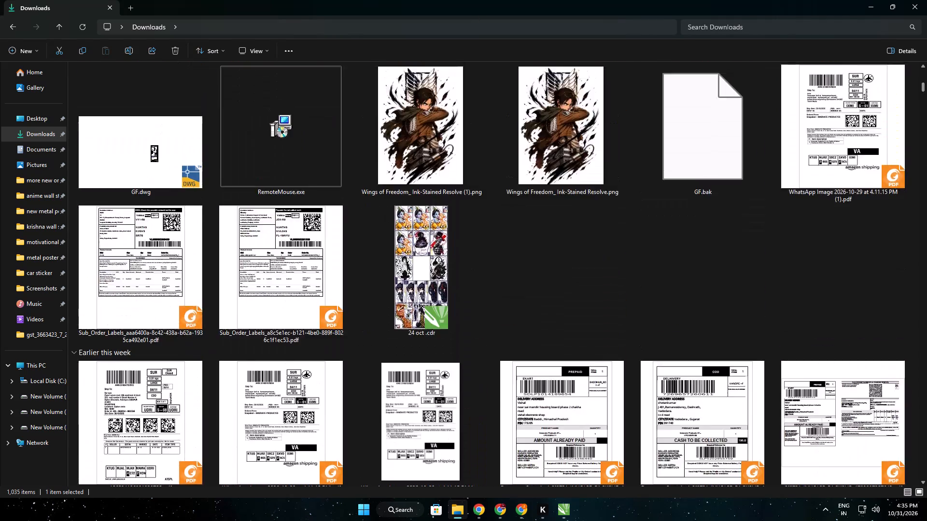
Return to the start of the Downloads folder's file list and switch back to CorelDRAW.
drag(907, 82, 903, 72)
click(560, 507)
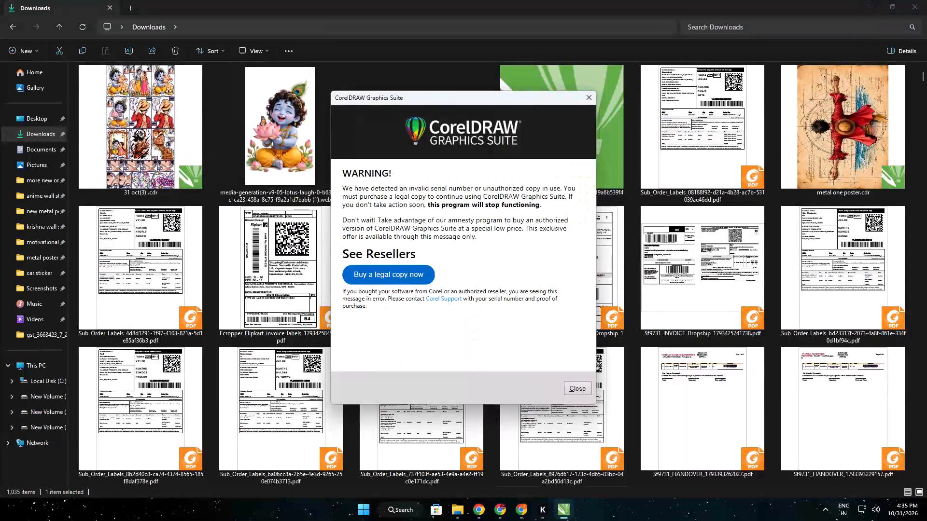
Dismiss the CorelDRAW notice left on screen after the program was closed.
click(569, 381)
click(572, 385)
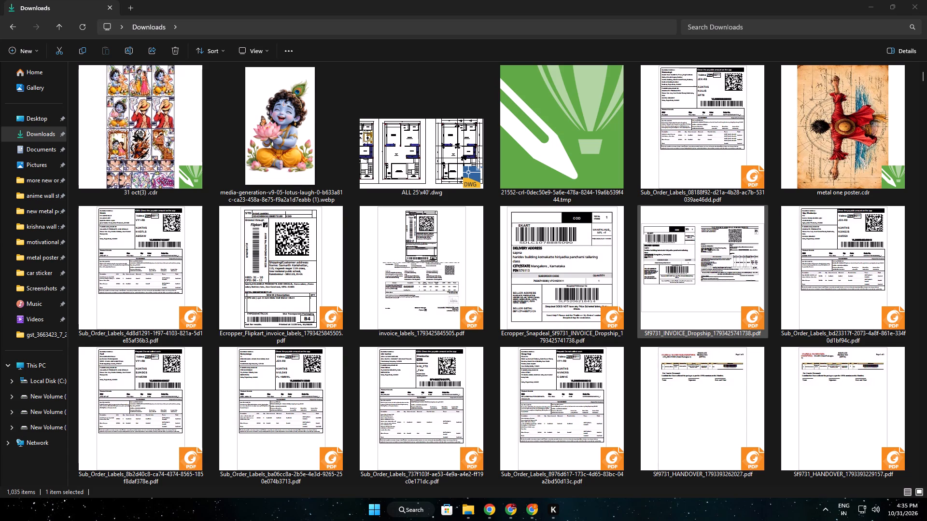
Look through the Downloads folder for the dated CorelDRAW print sheets.
scroll(587, 334, down, 1)
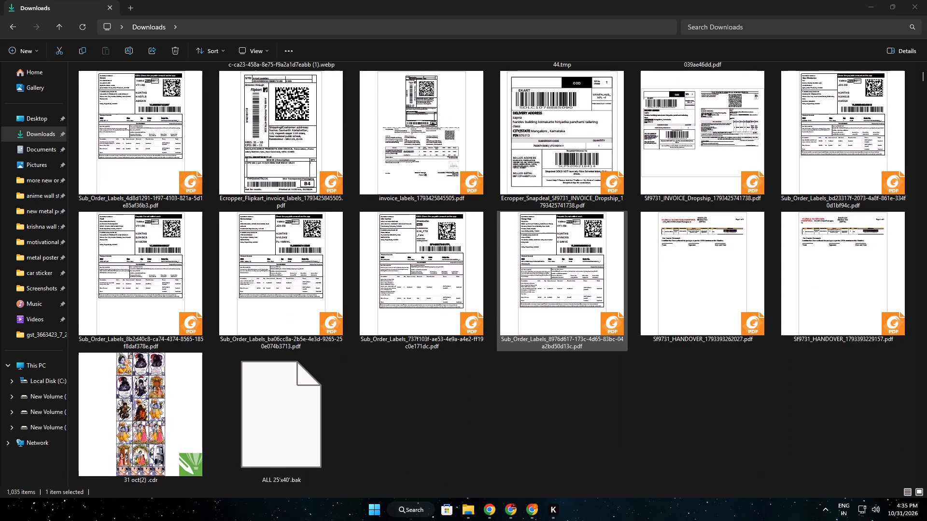
scroll(590, 332, down, 1)
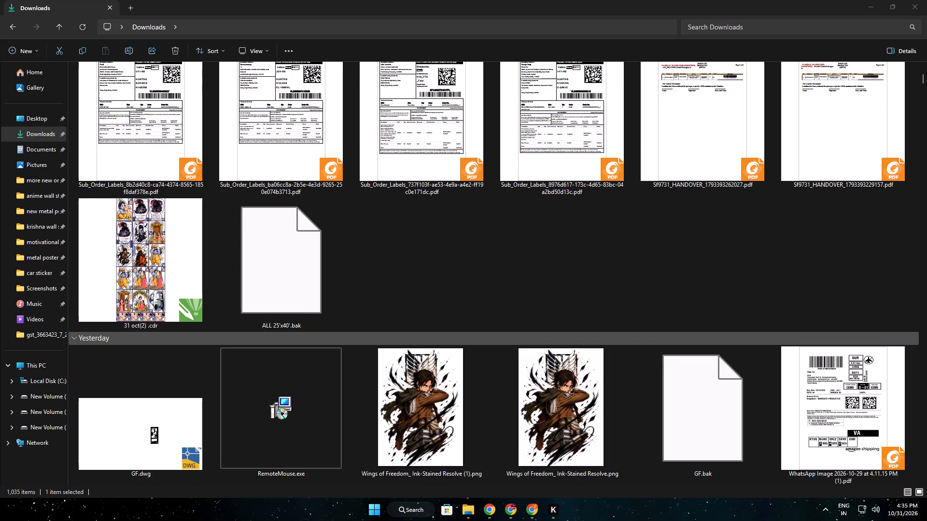
scroll(289, 340, down, 1)
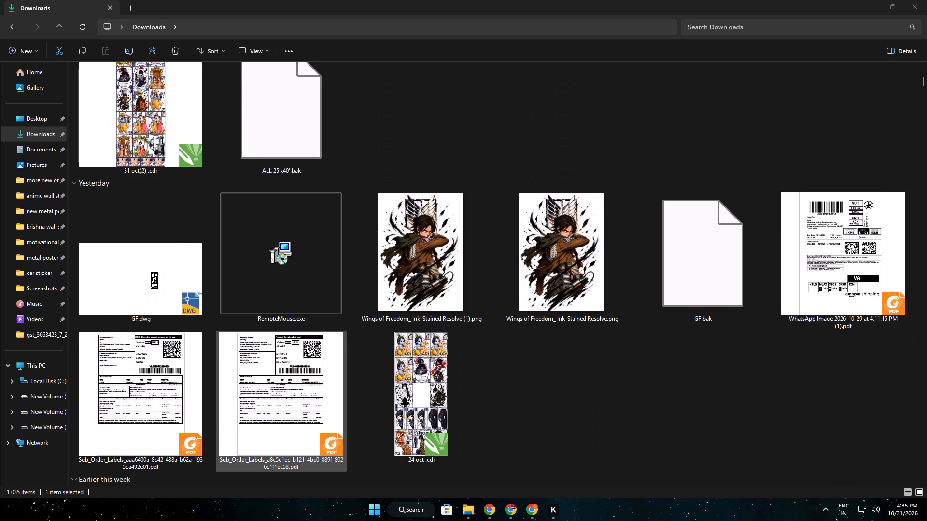
scroll(289, 340, down, 1)
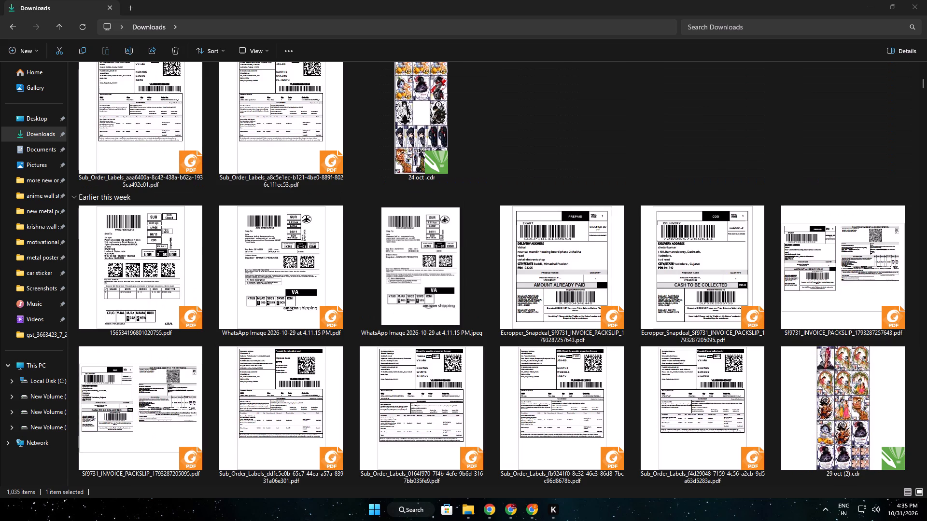
scroll(327, 344, down, 1)
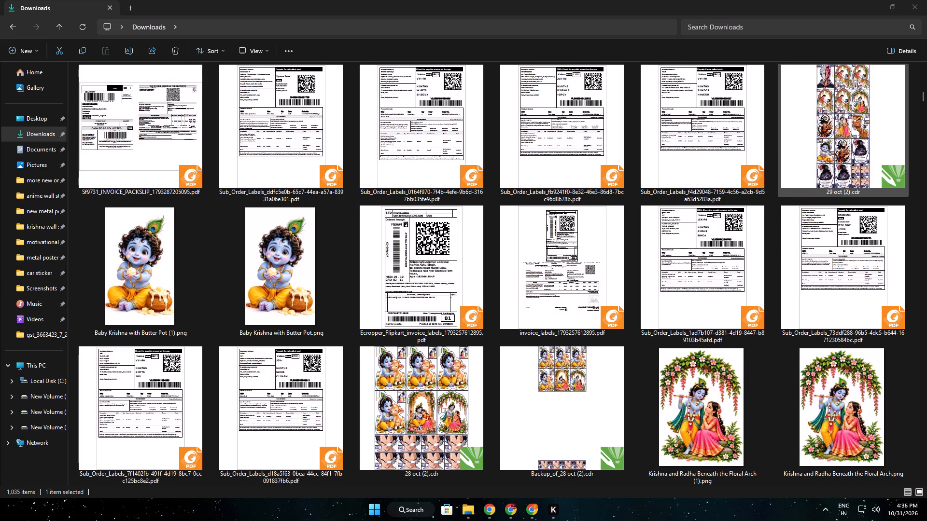
scroll(823, 177, up, 3)
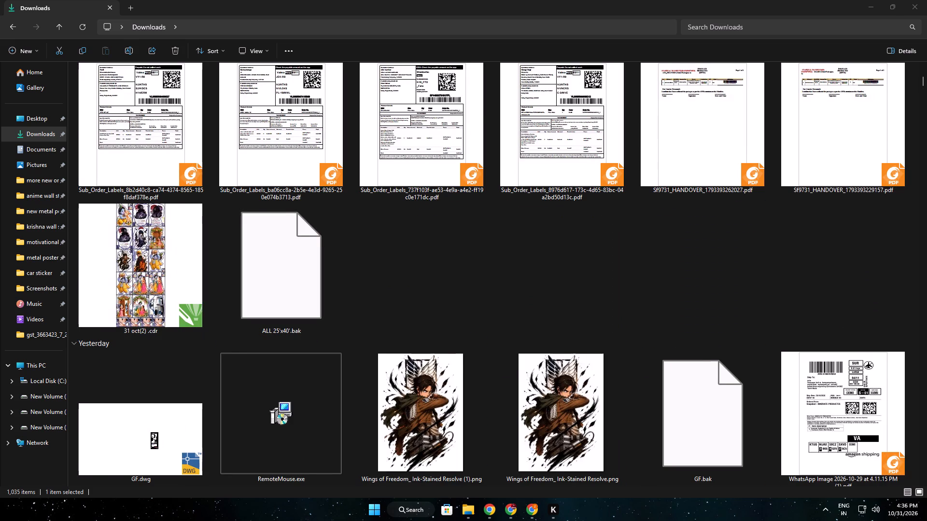
scroll(210, 325, up, 1)
scroll(220, 330, down, 2)
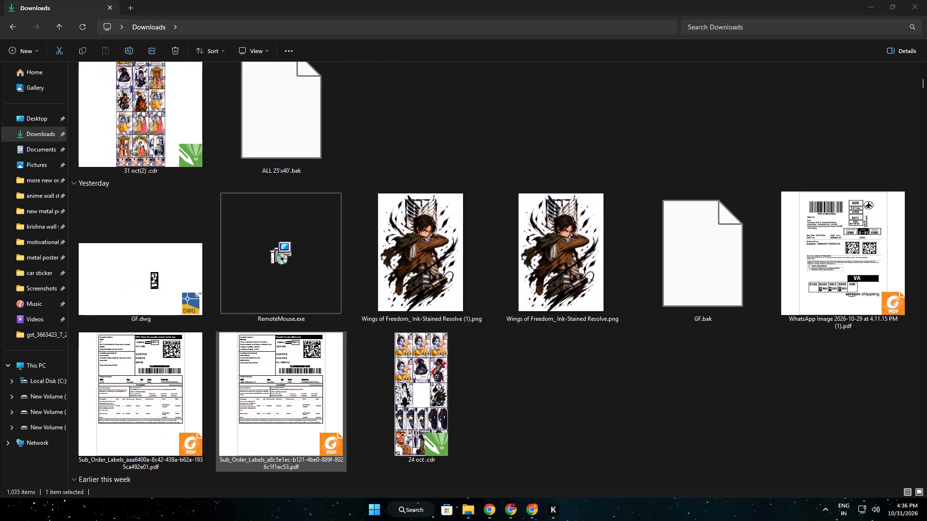
Open the print sheet 31 oct(2) .cdr and select all its artwork to check the overall size.
double_click(144, 136)
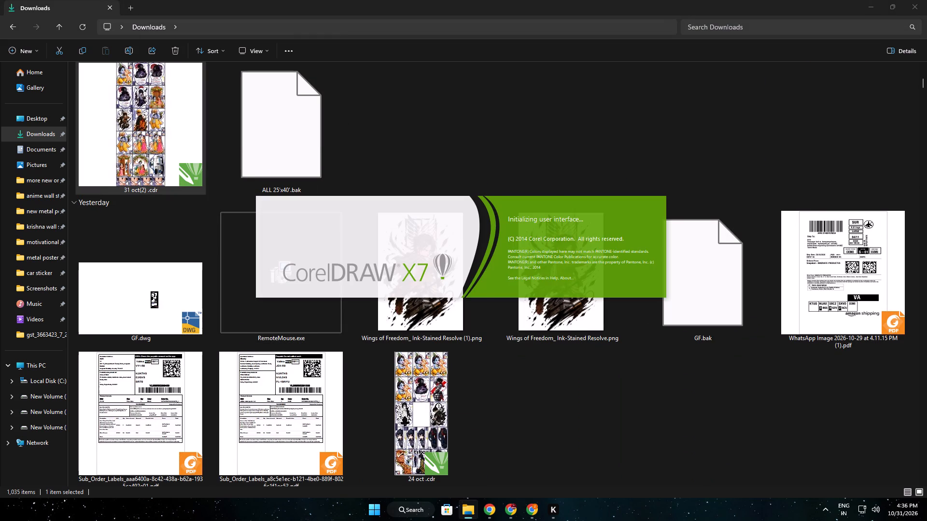
scroll(387, 363, up, 4)
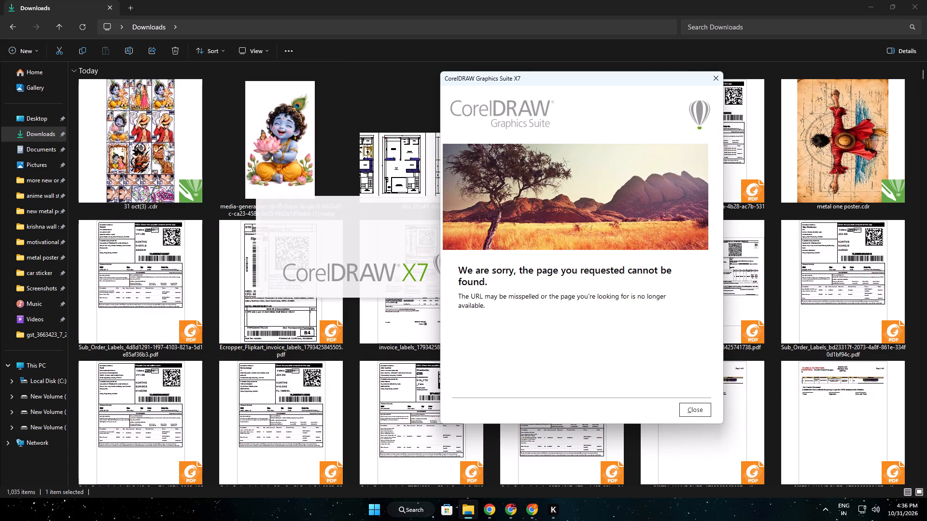
click(693, 410)
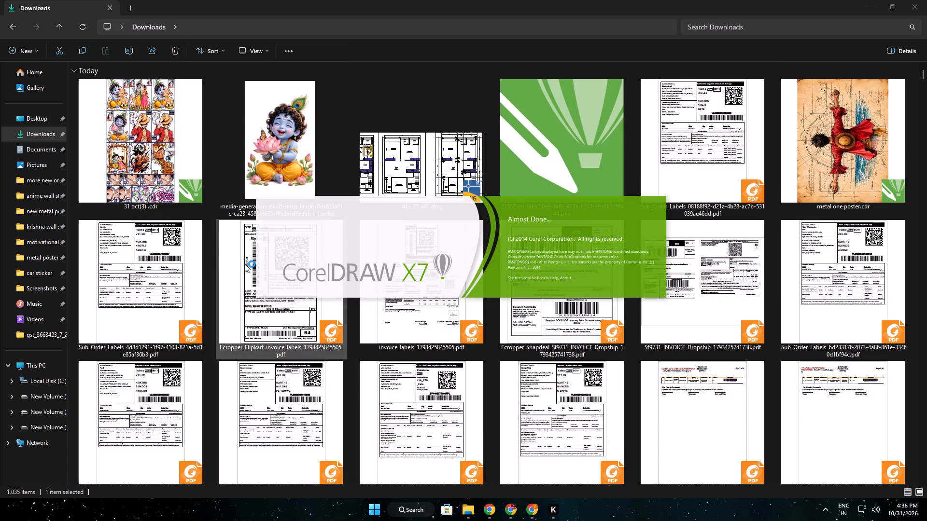
scroll(165, 230, down, 2)
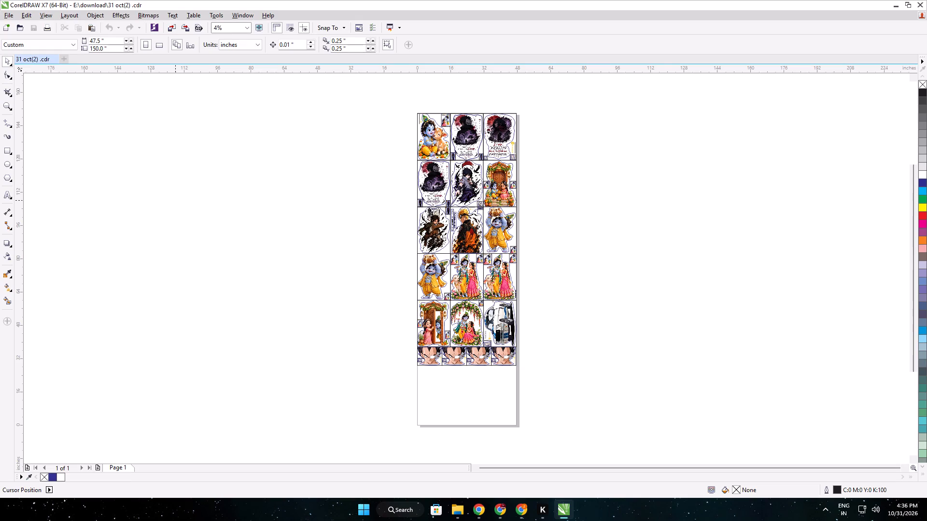
key(ctrl+a)
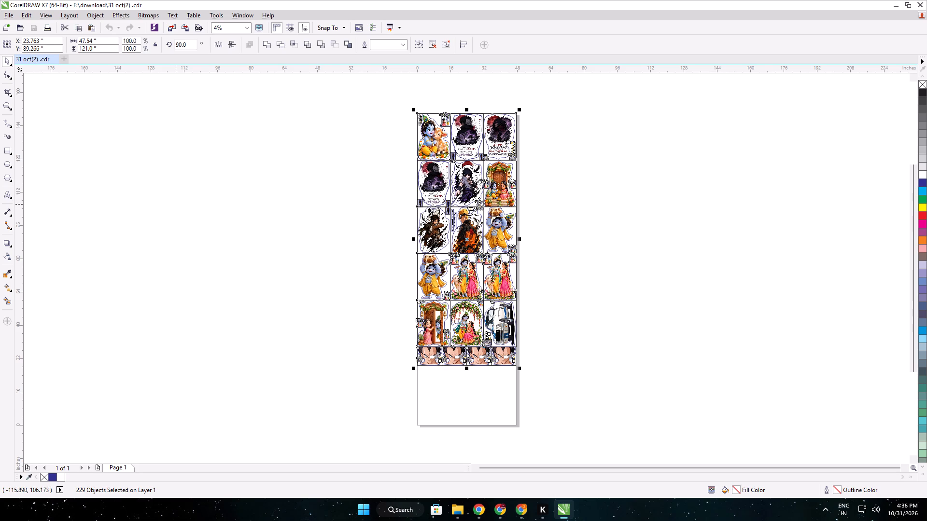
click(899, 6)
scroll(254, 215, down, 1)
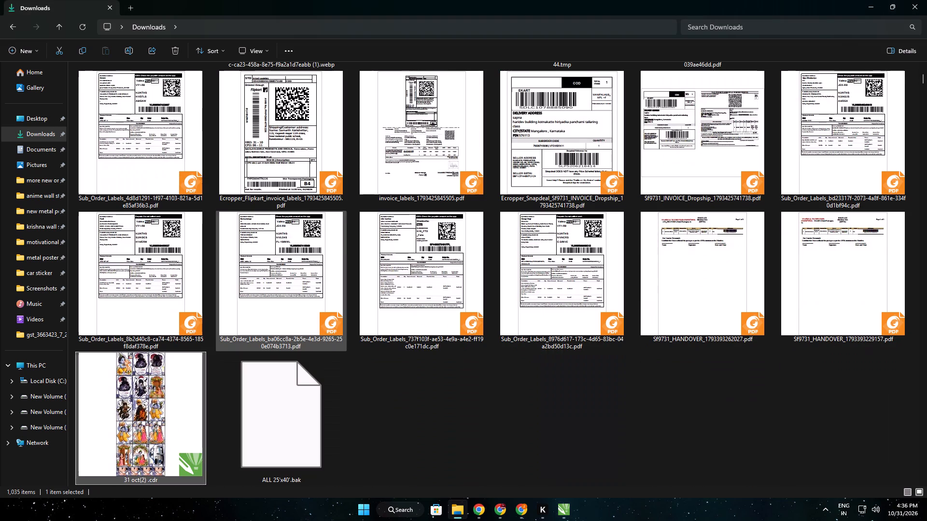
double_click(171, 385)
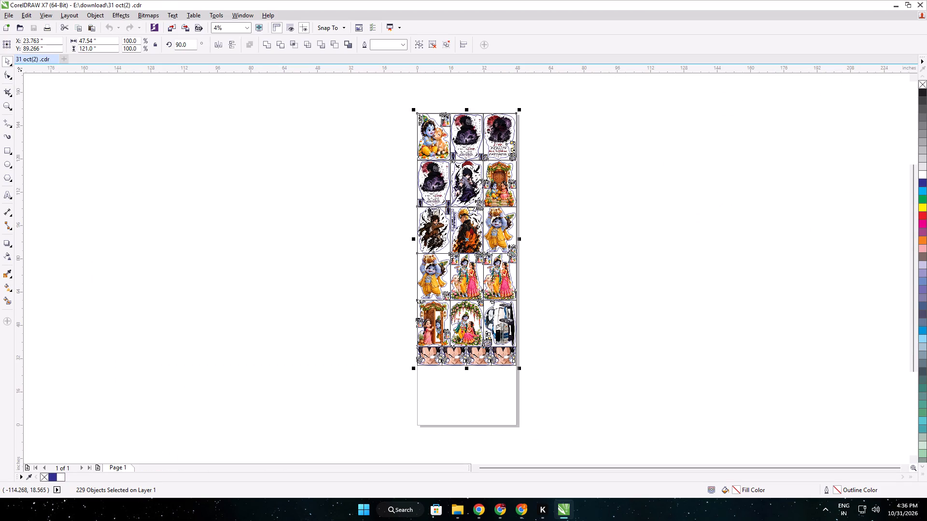
Open the print sheet 31 oct(3) .cdr from Downloads and select all its artwork to check the overall size.
click(894, 9)
scroll(144, 290, up, 2)
double_click(135, 169)
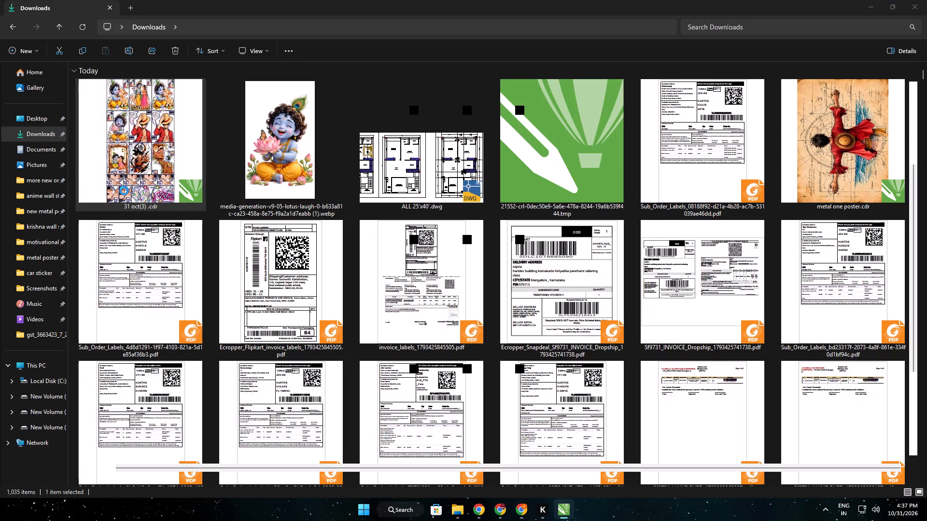
click(561, 507)
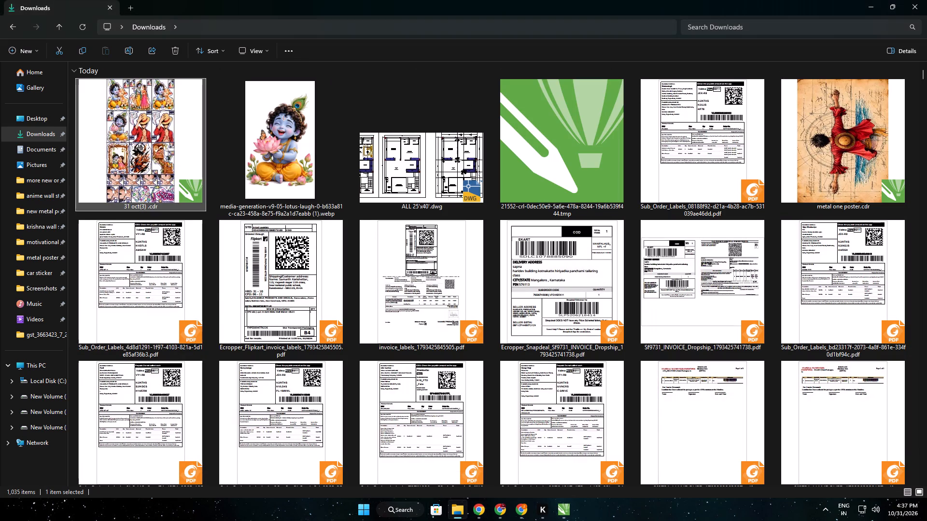
click(561, 507)
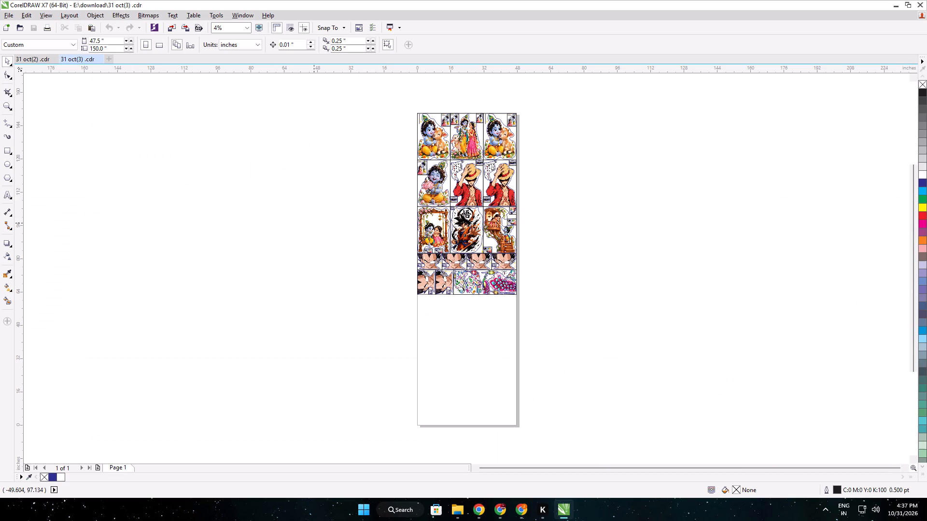
key(ctrl+a)
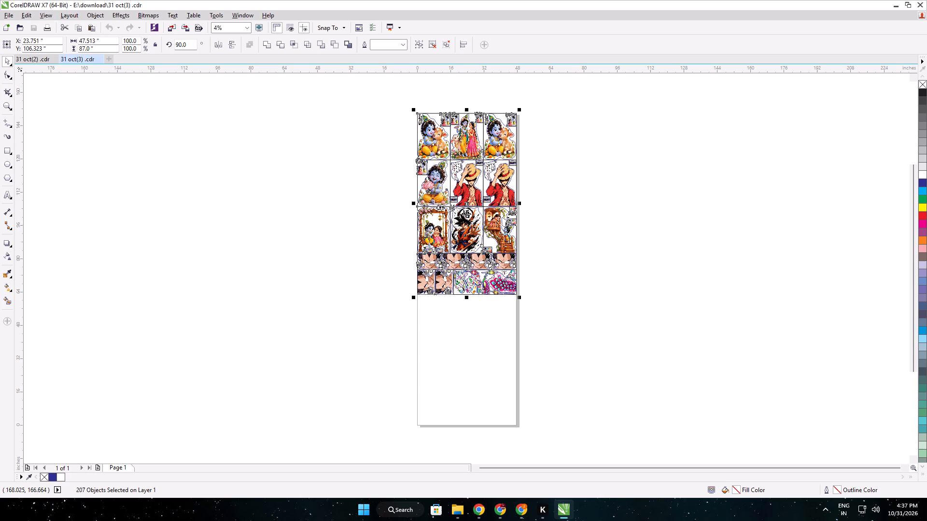
Close CorelDRAW along with both open print sheets.
click(926, 2)
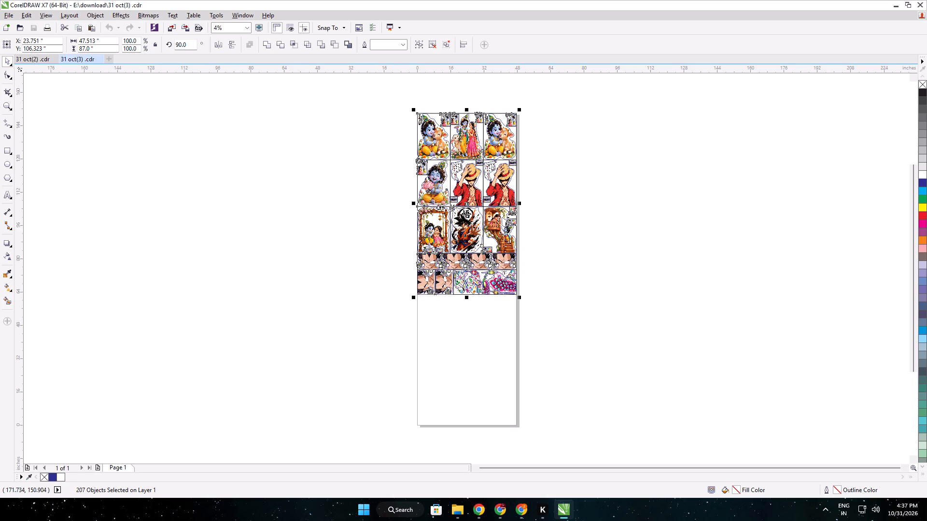
click(919, 10)
click(921, 5)
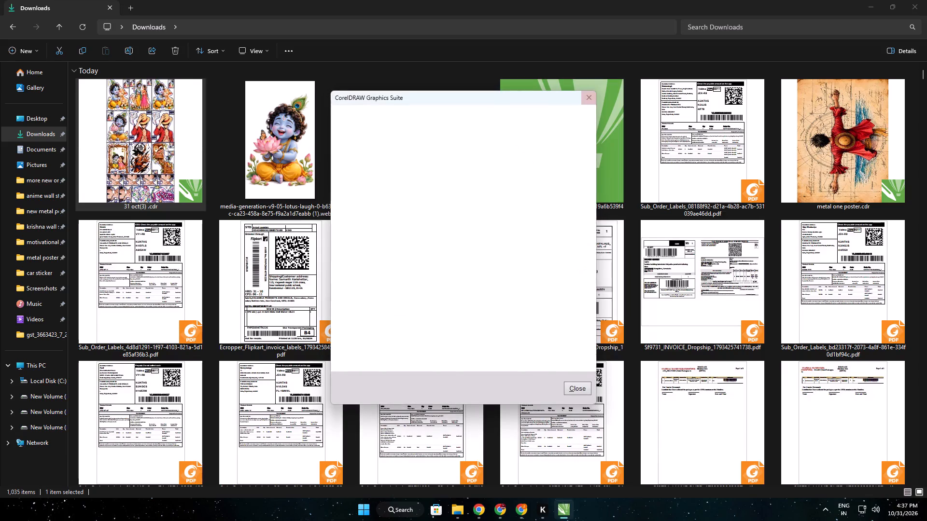
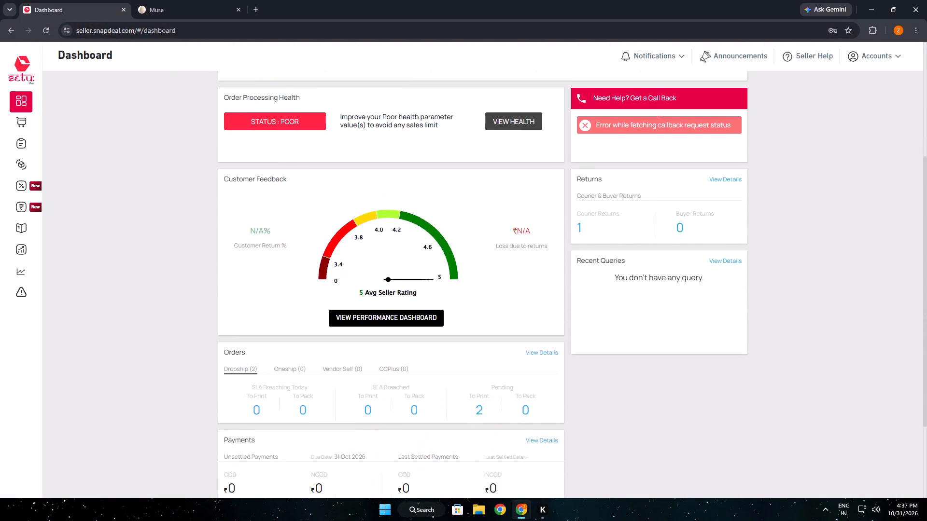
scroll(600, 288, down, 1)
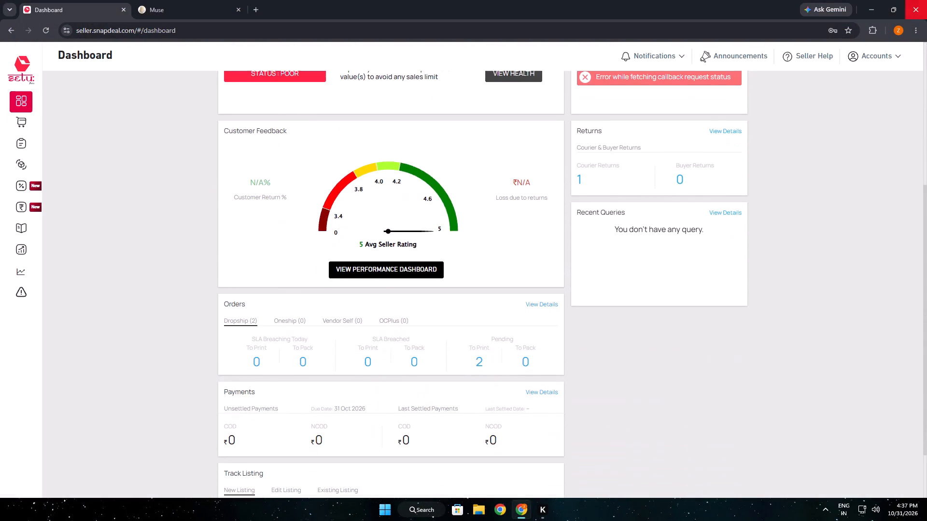